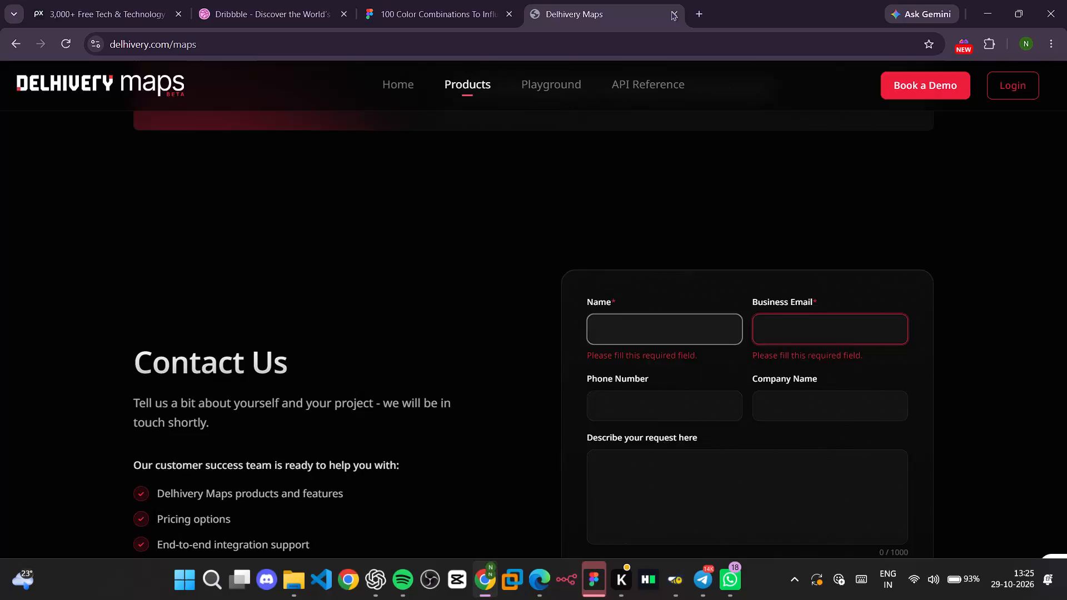
Close the Delhivery Maps page and look through the palettes in the Figma colour combinations article.
click(671, 11)
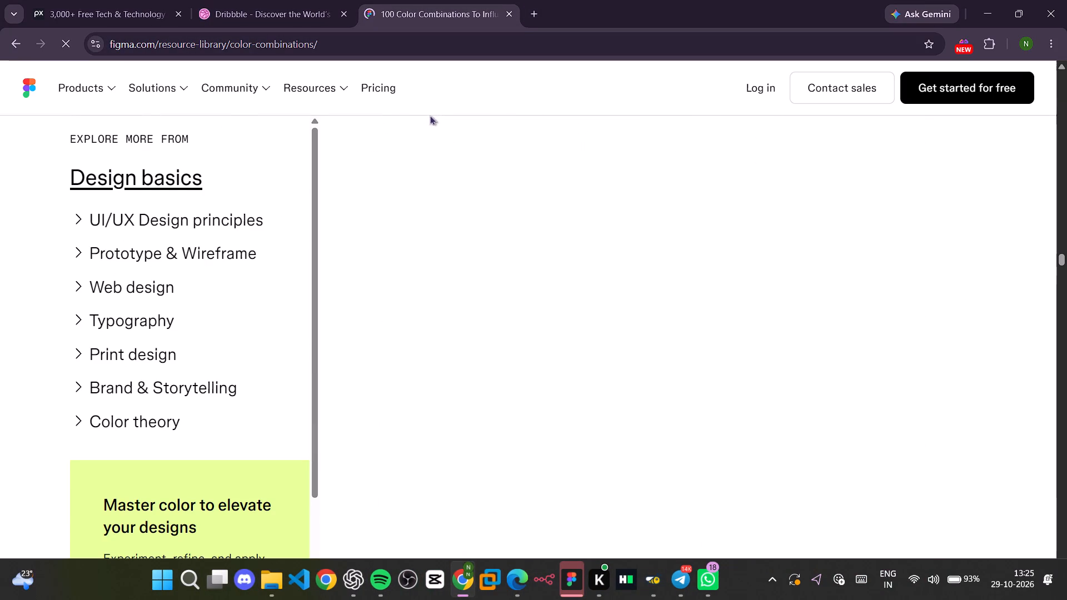
scroll(445, 372, down, 11)
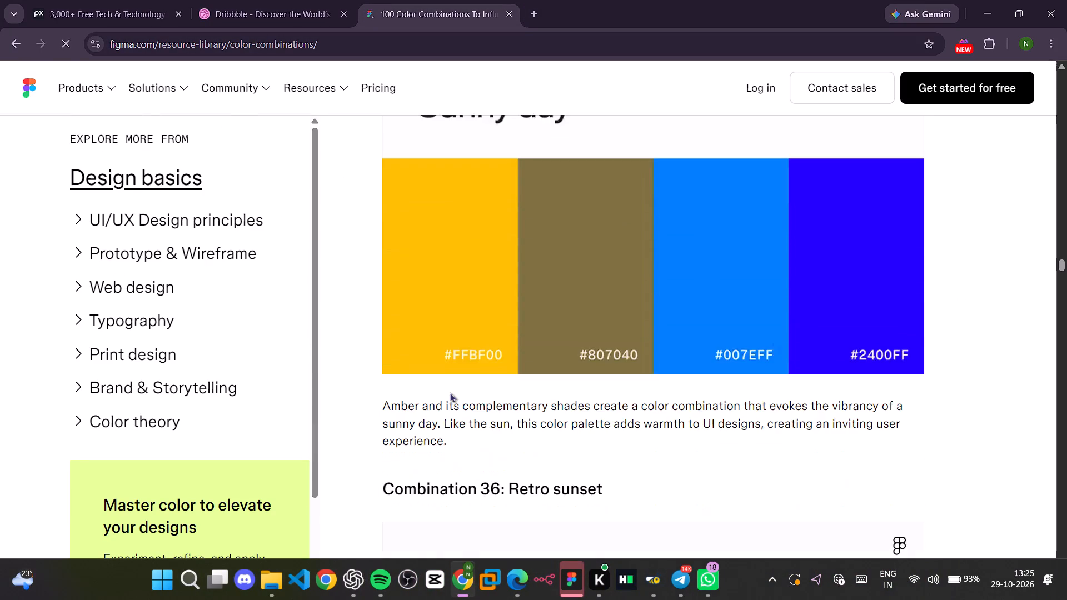
scroll(450, 392, down, 12)
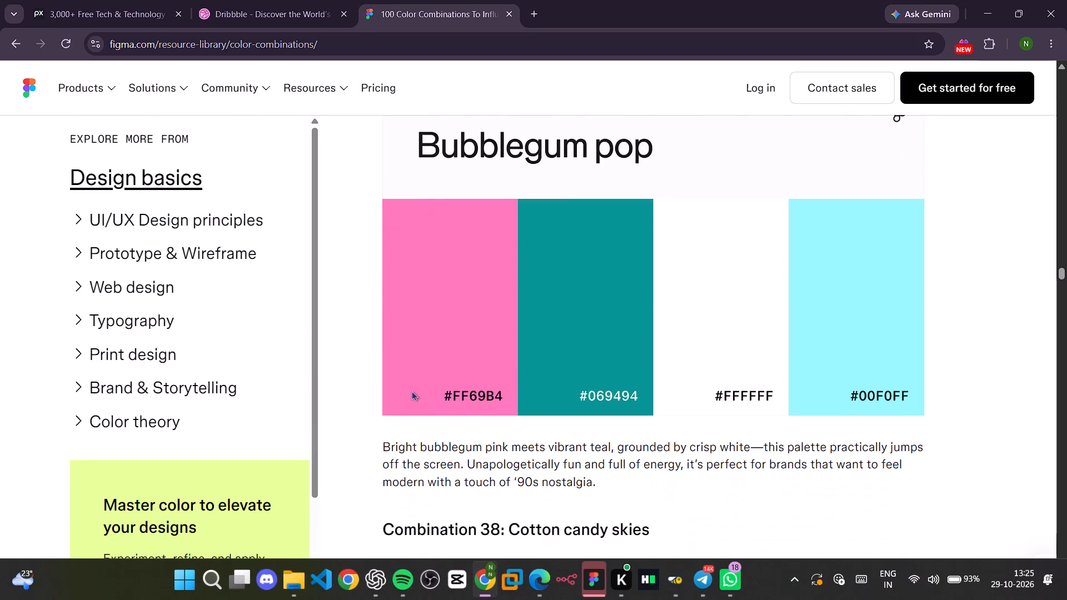
Switch to the Figma app and review the home page design from the hero to the What We Offer section.
click(586, 568)
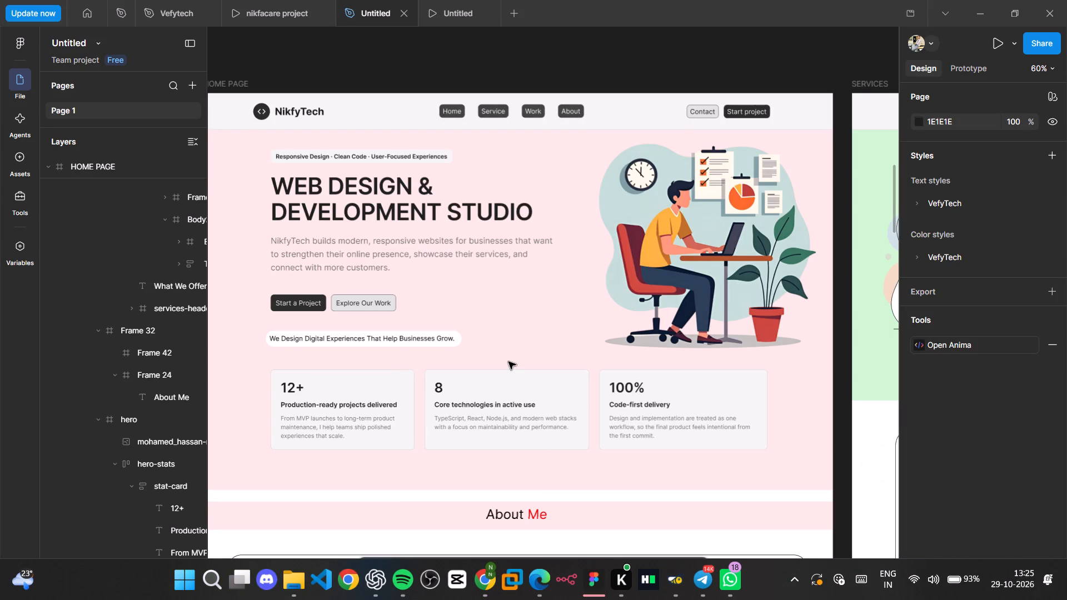
scroll(508, 362, down, 17)
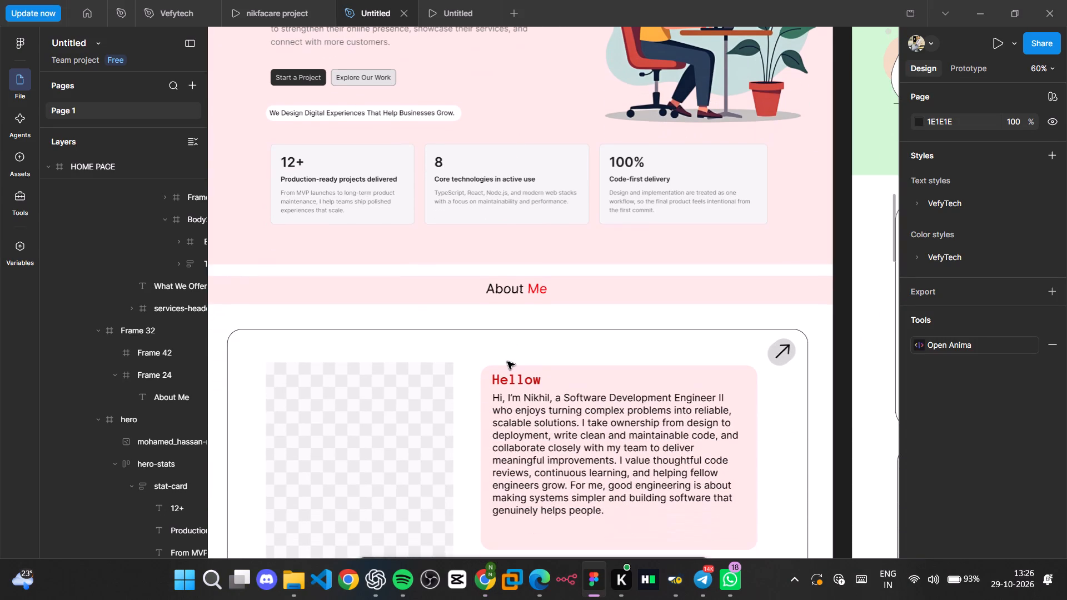
scroll(507, 362, down, 15)
scroll(507, 362, up, 4)
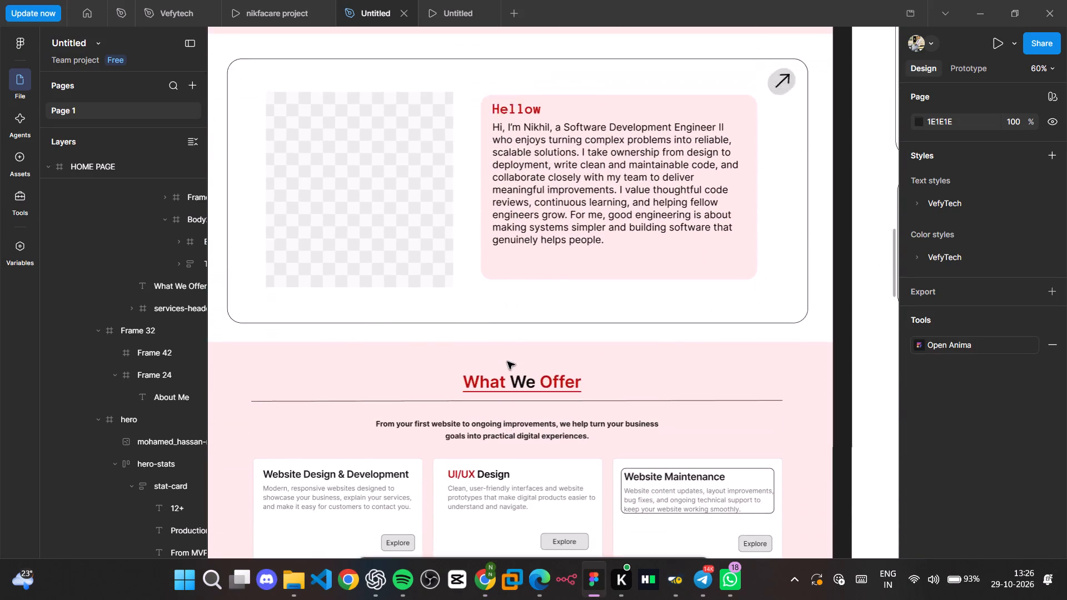
scroll(507, 362, up, 12)
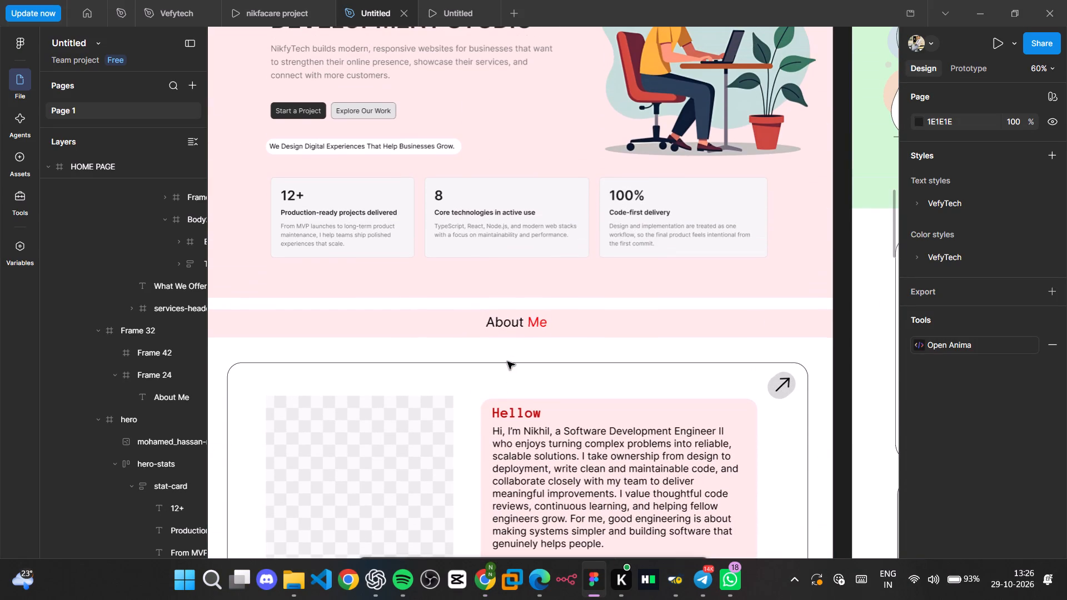
scroll(479, 201, up, 2)
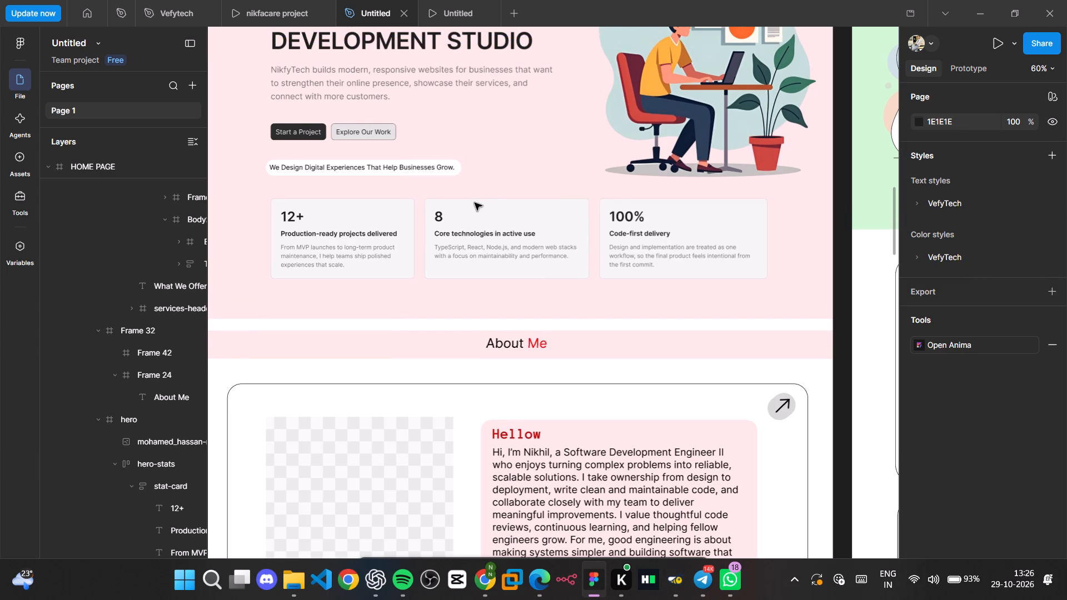
scroll(475, 203, down, 3)
Select the hero-stats row of three stat cards and open its Background/Default selection colour for editing.
click(495, 177)
drag(493, 177, 486, 184)
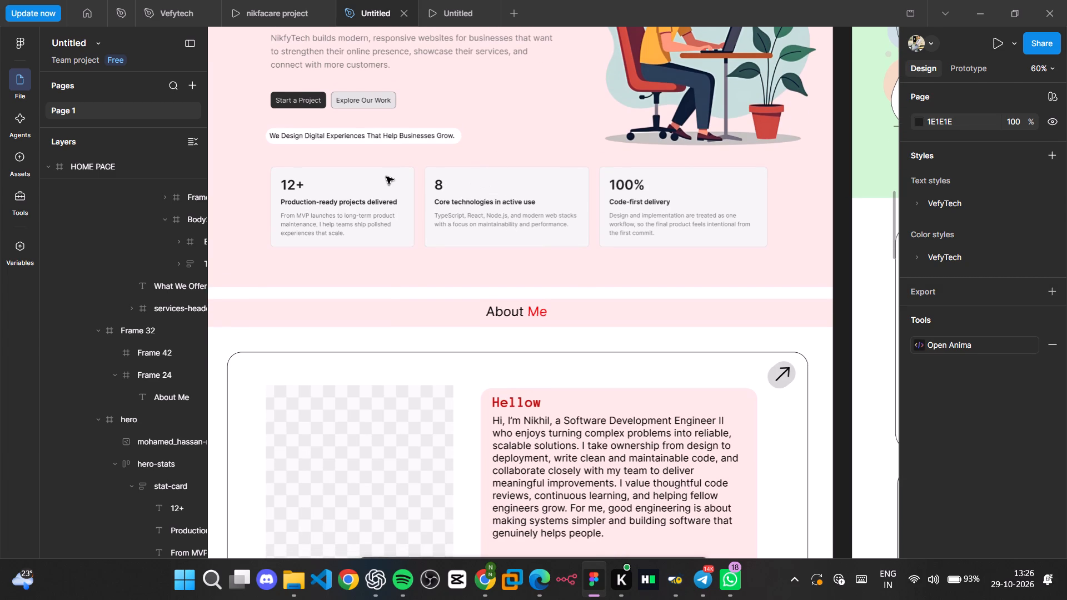
triple_click(386, 177)
double_click(386, 177)
double_click(372, 181)
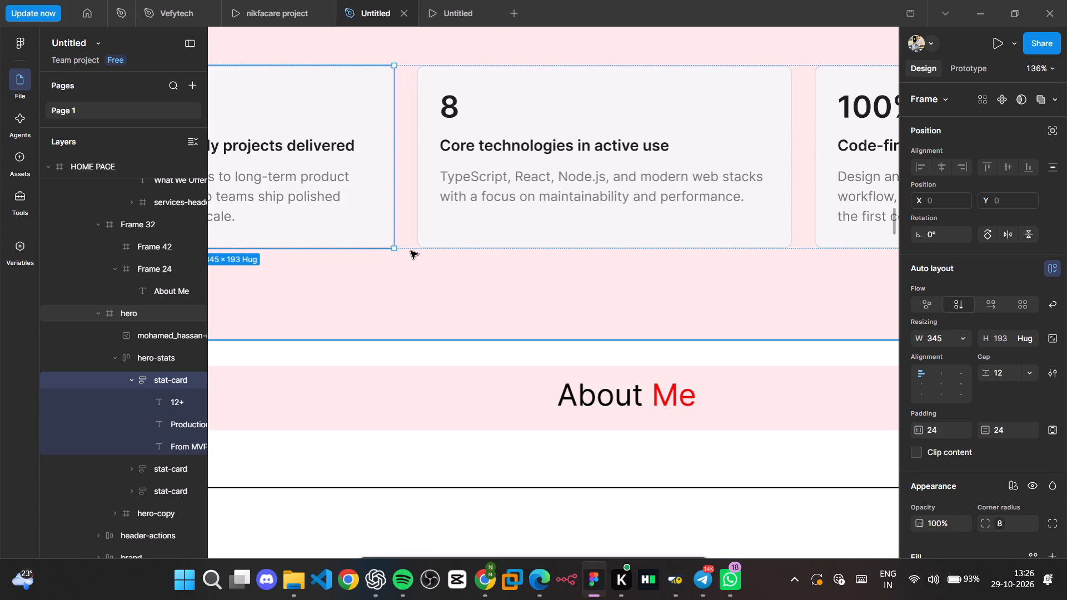
click(410, 249)
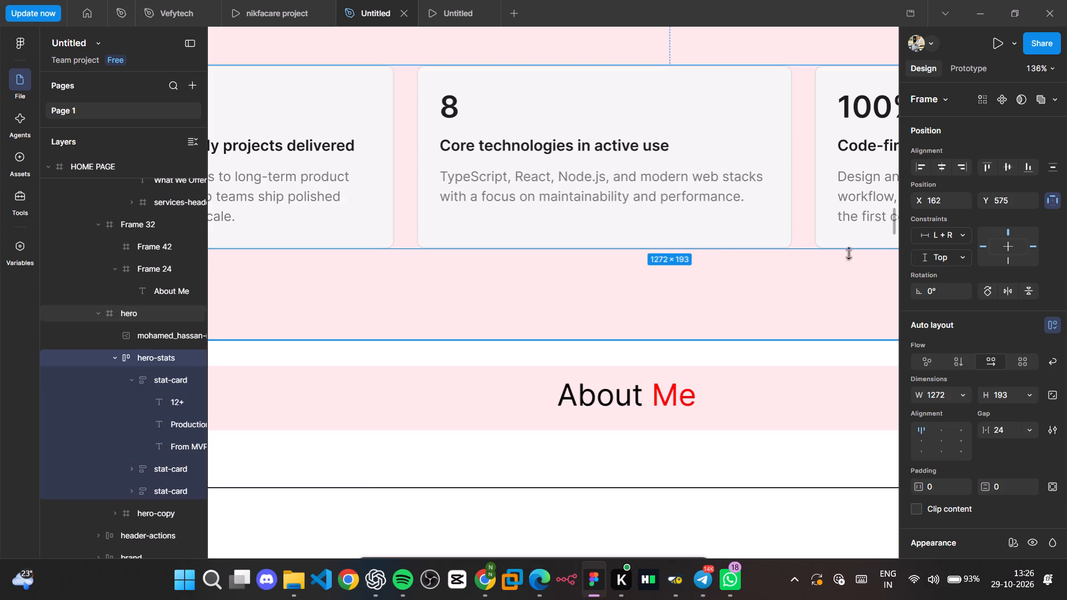
scroll(958, 319, down, 4)
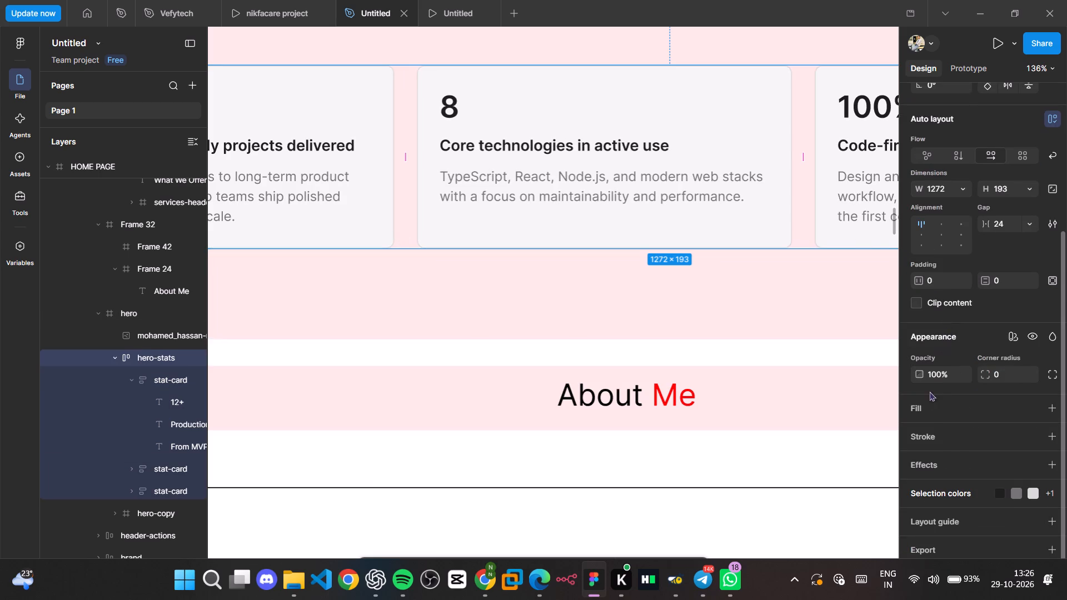
click(921, 486)
scroll(935, 500, down, 1)
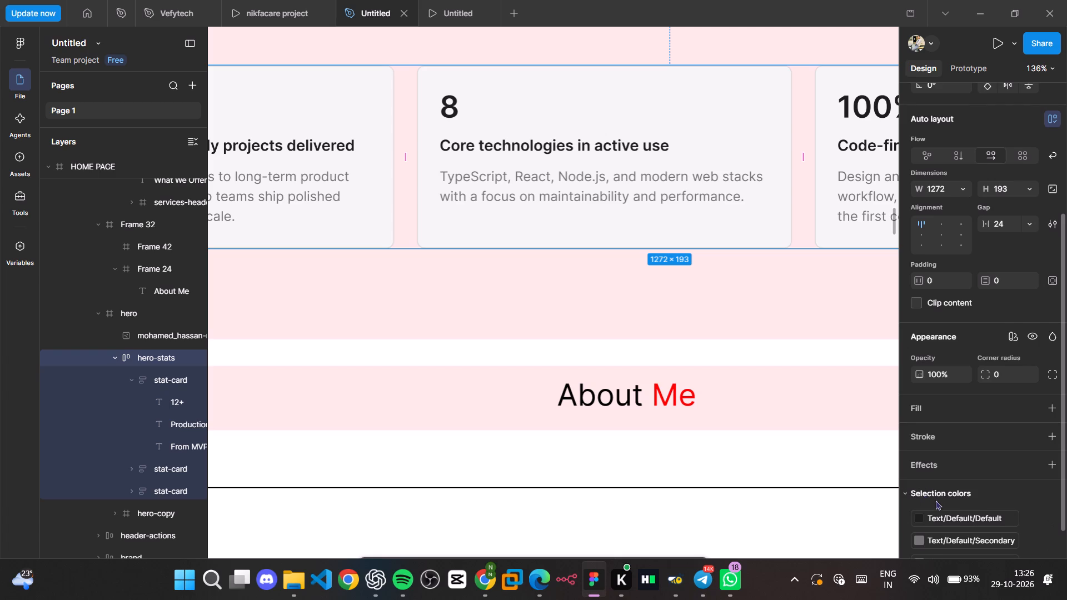
scroll(935, 500, down, 1)
click(919, 484)
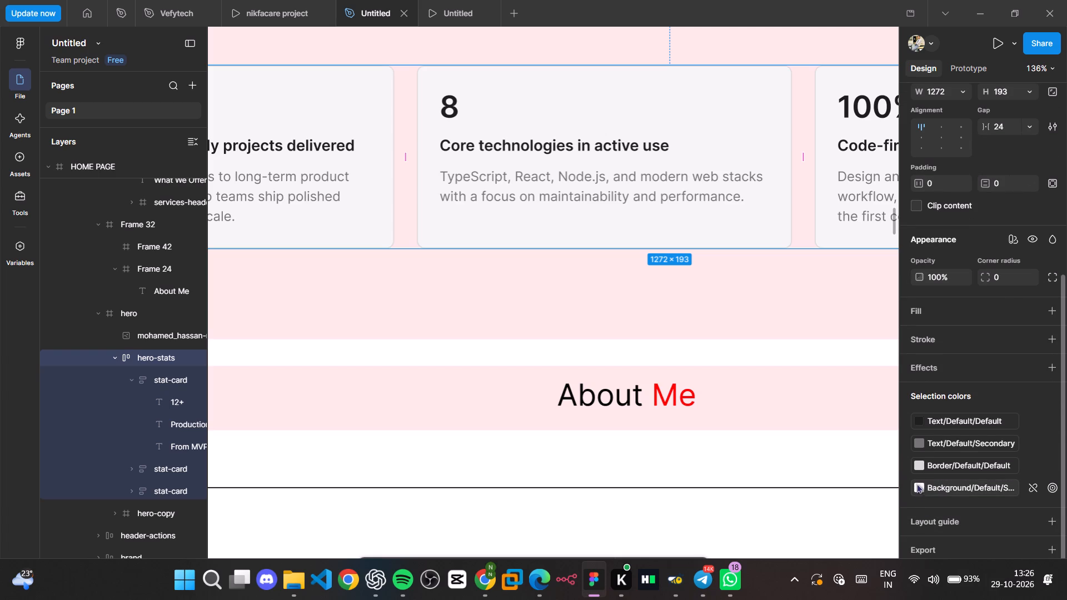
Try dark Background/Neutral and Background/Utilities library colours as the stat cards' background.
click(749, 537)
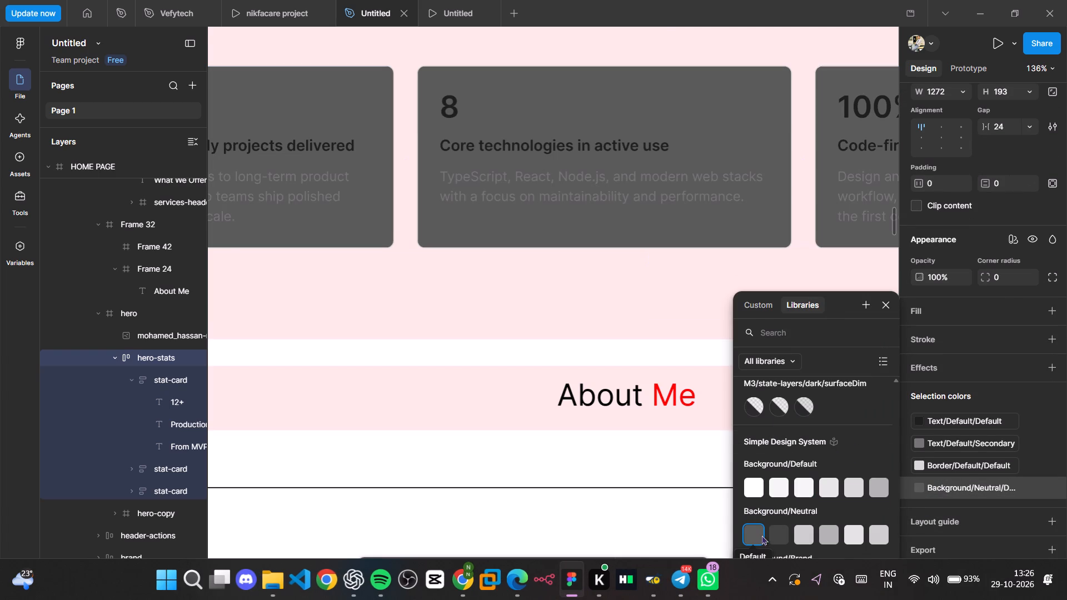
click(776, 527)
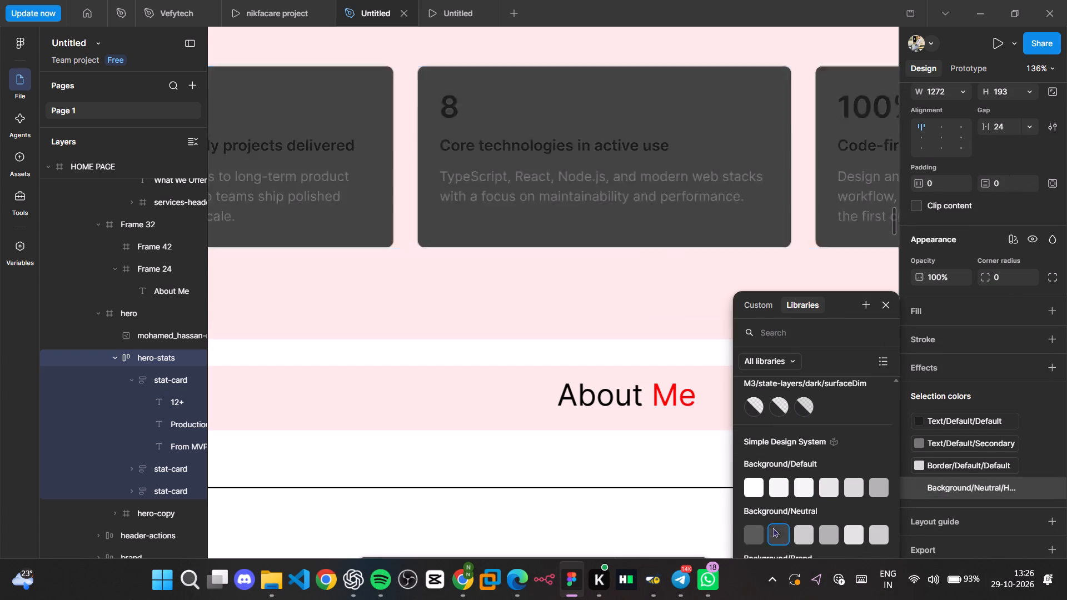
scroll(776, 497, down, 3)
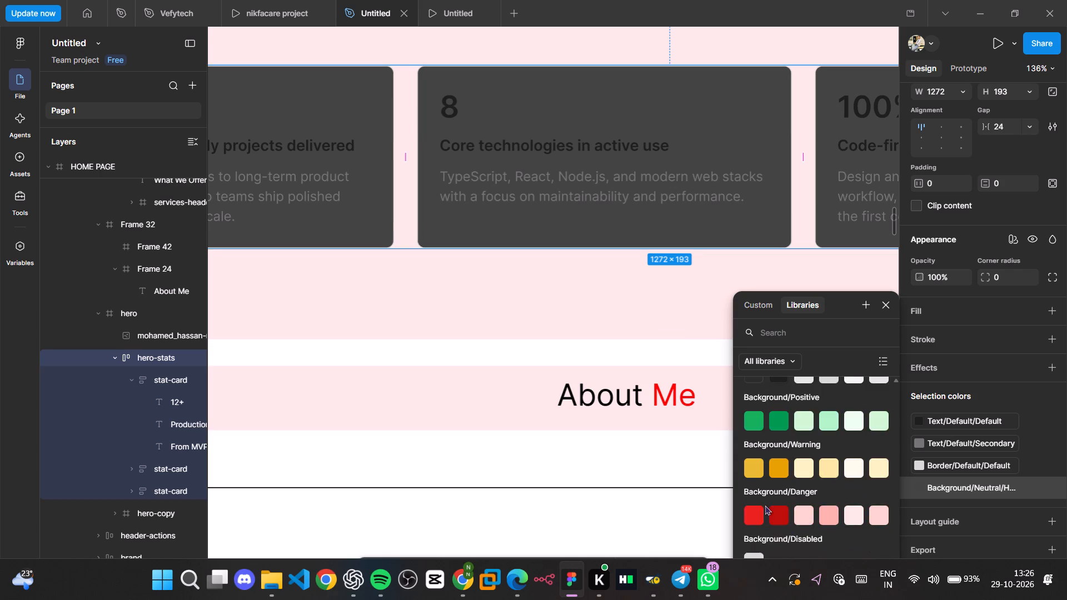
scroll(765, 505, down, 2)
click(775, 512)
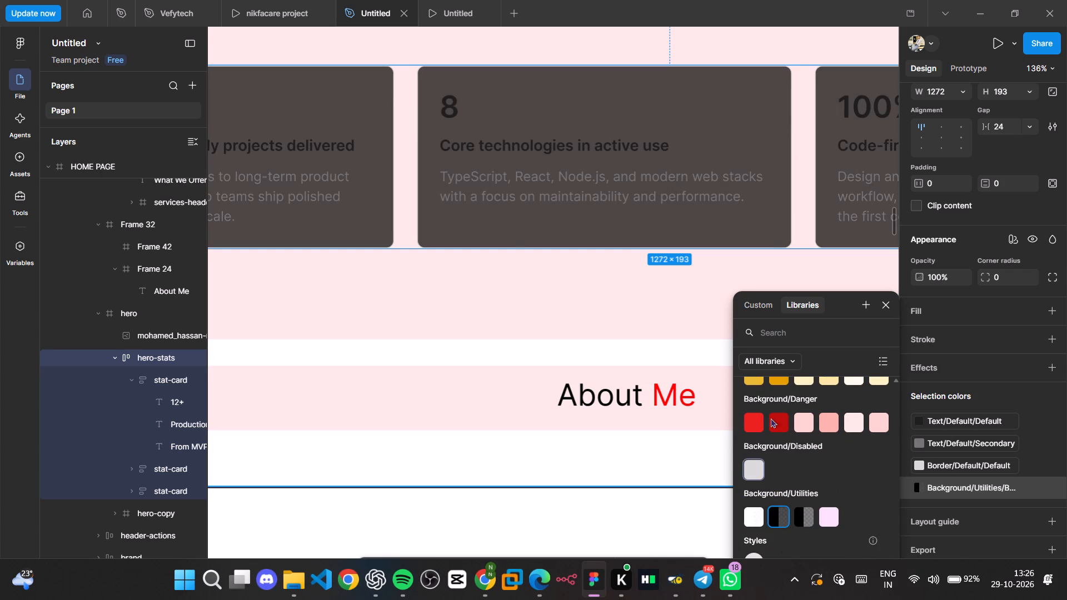
Set the stat cards' background to custom solid black 000000 from the colours on this page.
click(769, 309)
scroll(819, 502, down, 1)
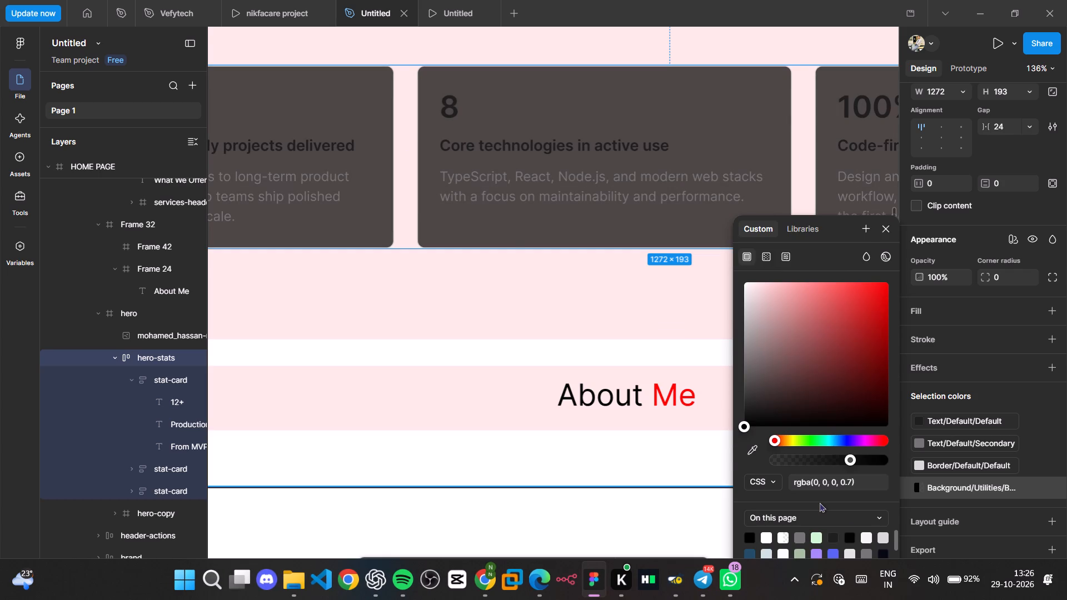
click(752, 537)
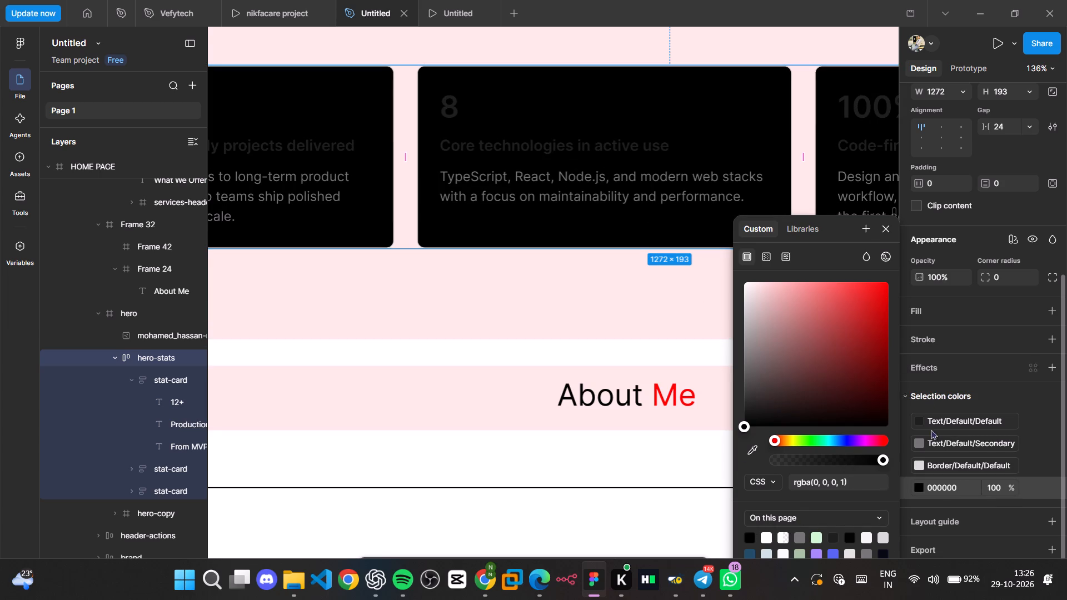
Change the stat cards' number and title text colour to the near-white Text/Positive/On Positive library colour.
click(920, 420)
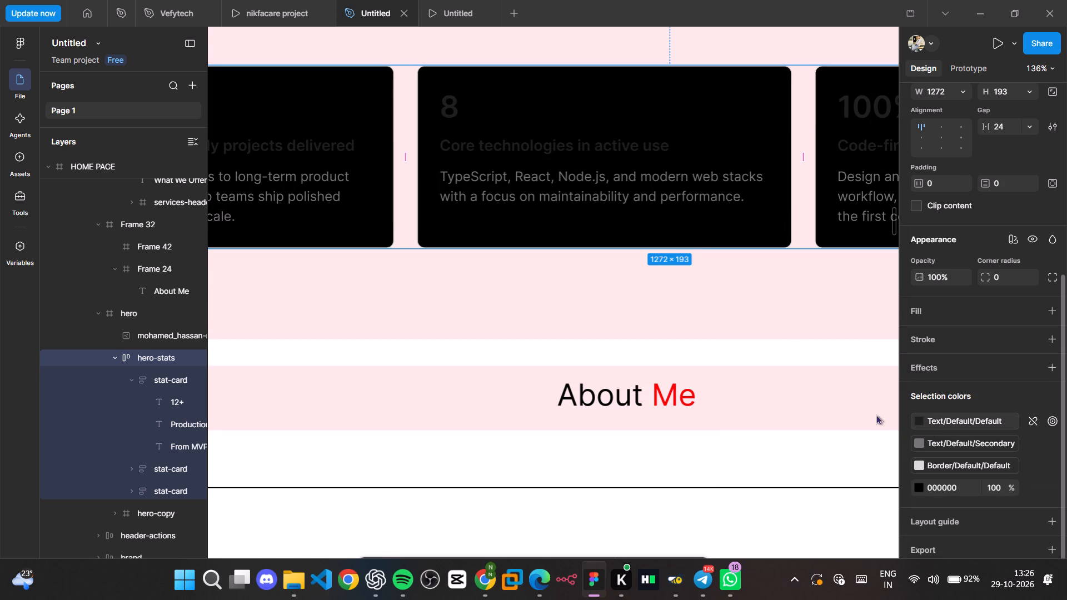
scroll(787, 500, down, 3)
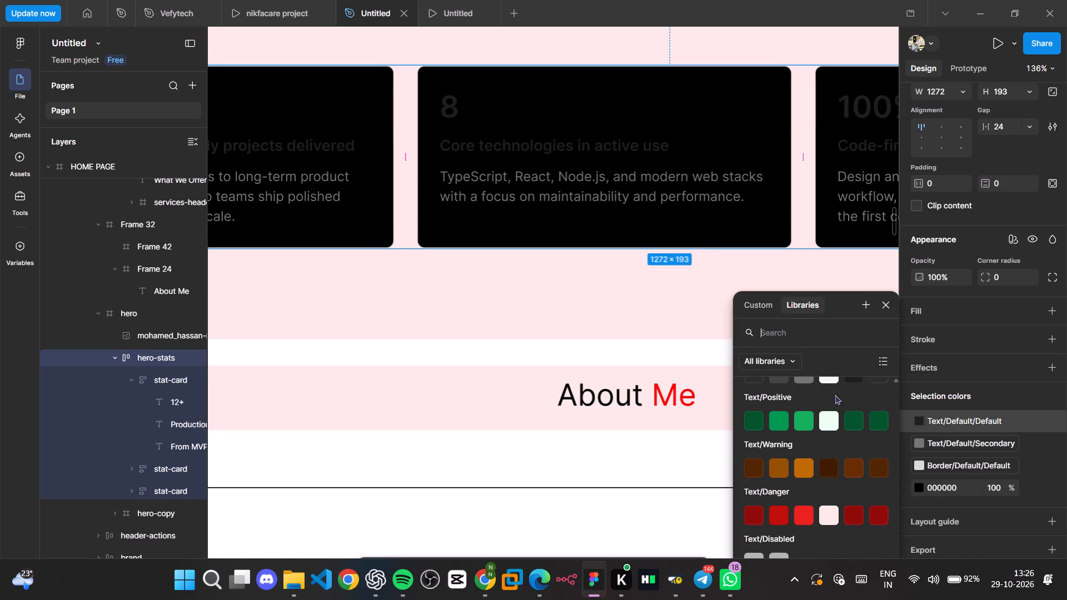
click(830, 423)
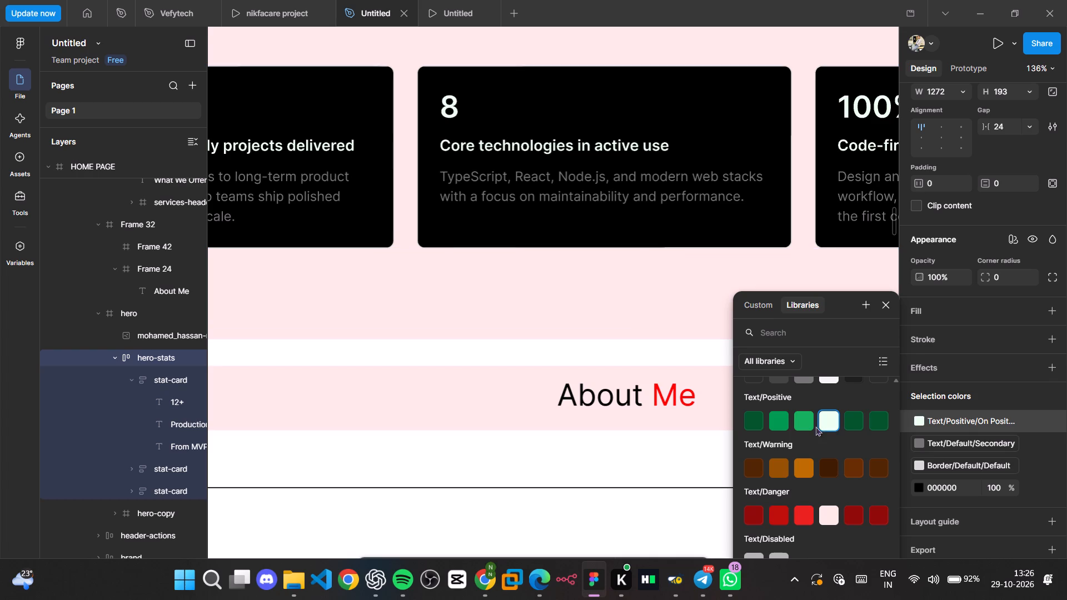
Change the stat cards' description text colour to Text/Default/Tertiary.
click(920, 443)
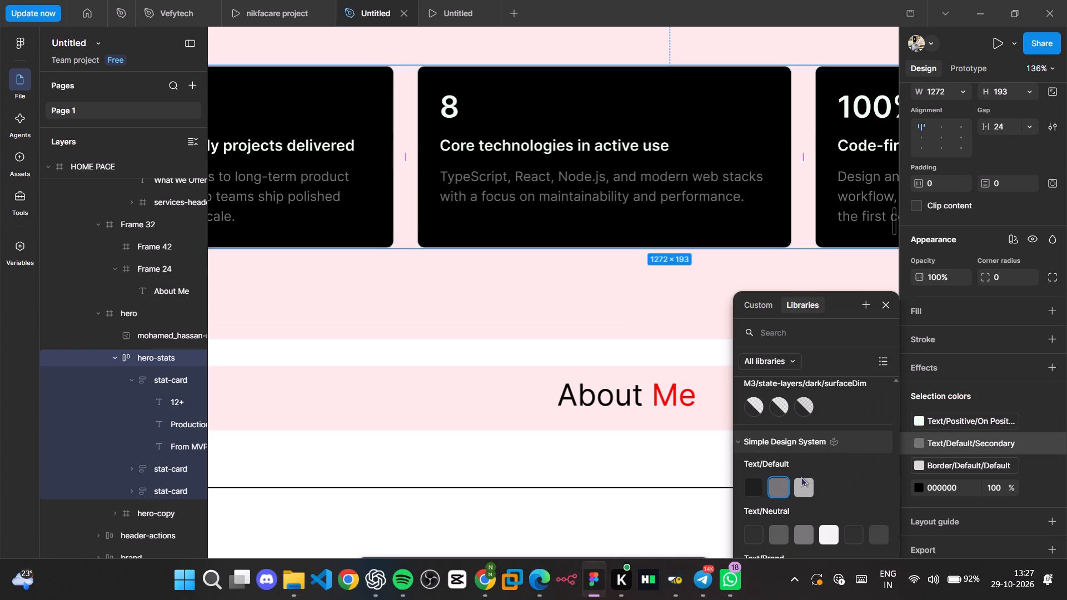
click(802, 486)
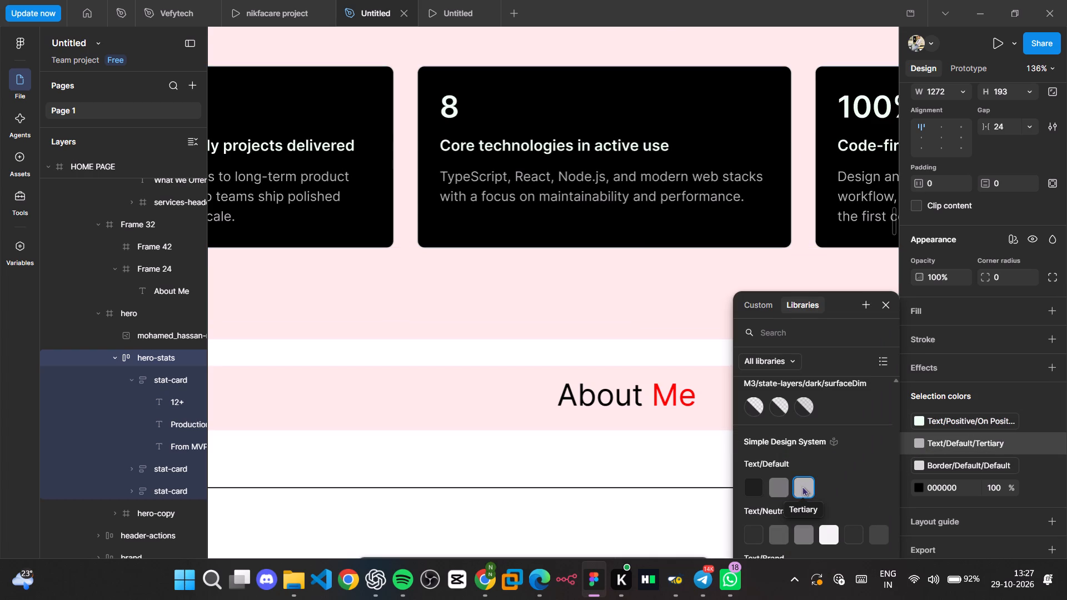
Move the hero frame directly below the navigation bar, aligned horizontally with the About Me band.
click(610, 323)
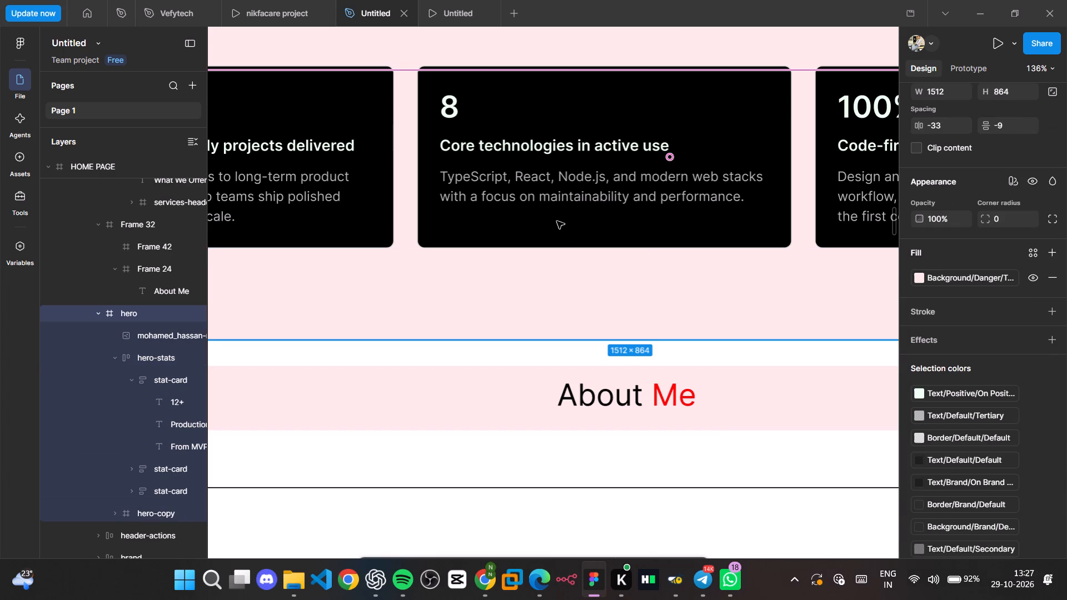
scroll(556, 220, up, 1)
scroll(556, 220, down, 2)
scroll(556, 220, up, 2)
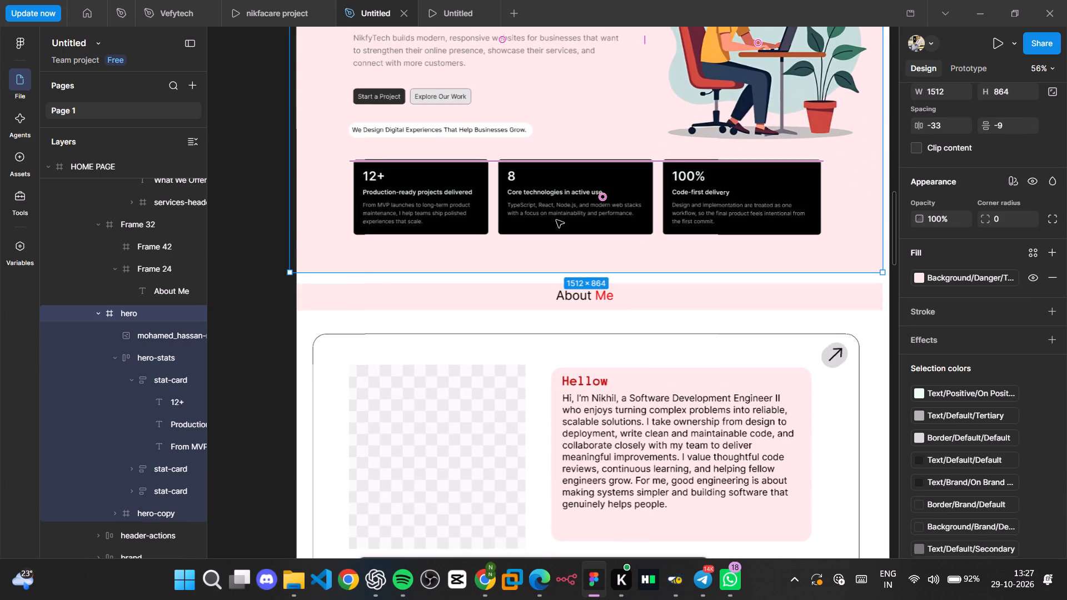
click(544, 121)
scroll(553, 128, up, 1)
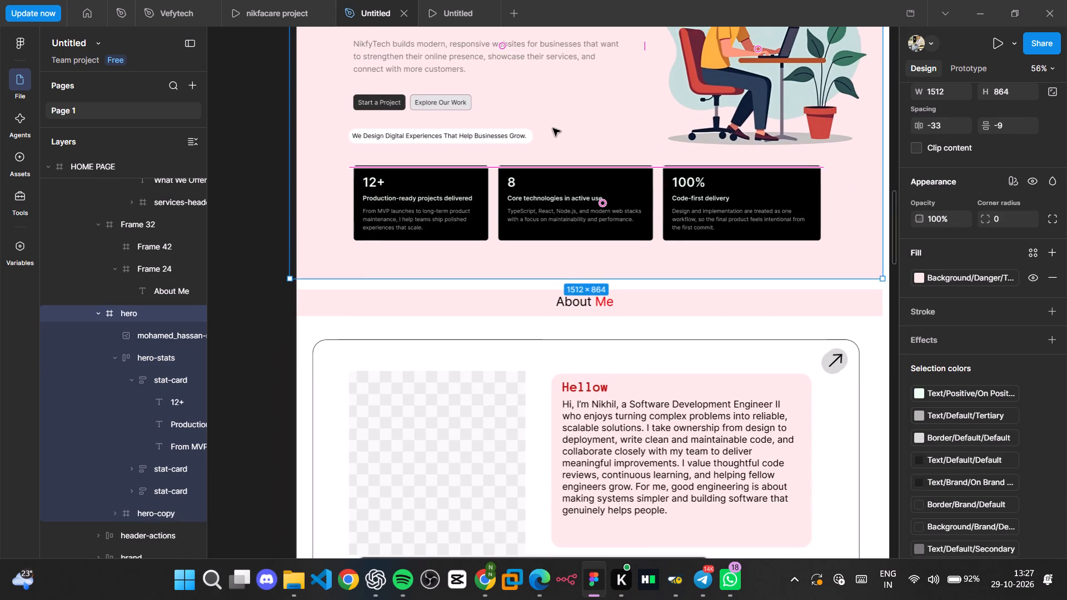
scroll(553, 128, up, 2)
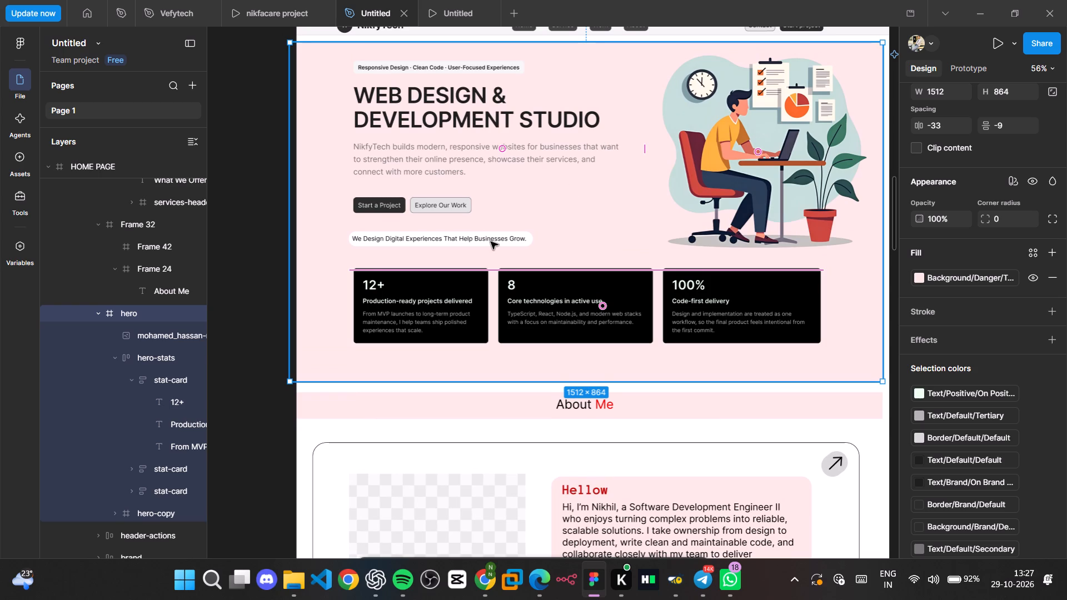
scroll(491, 242, up, 1)
drag(505, 232, 516, 224)
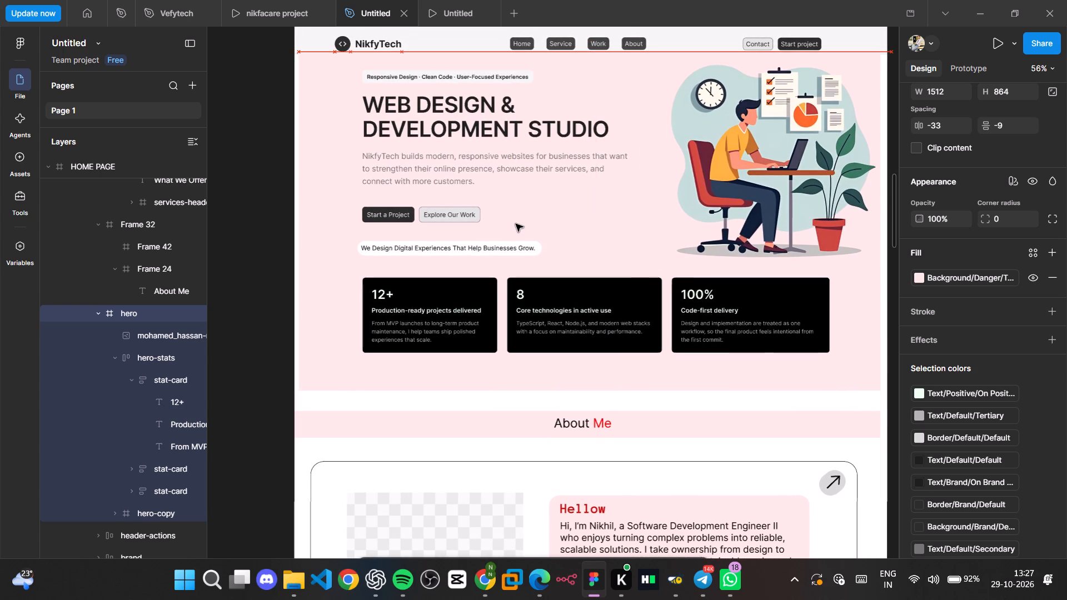
drag(516, 224, 503, 224)
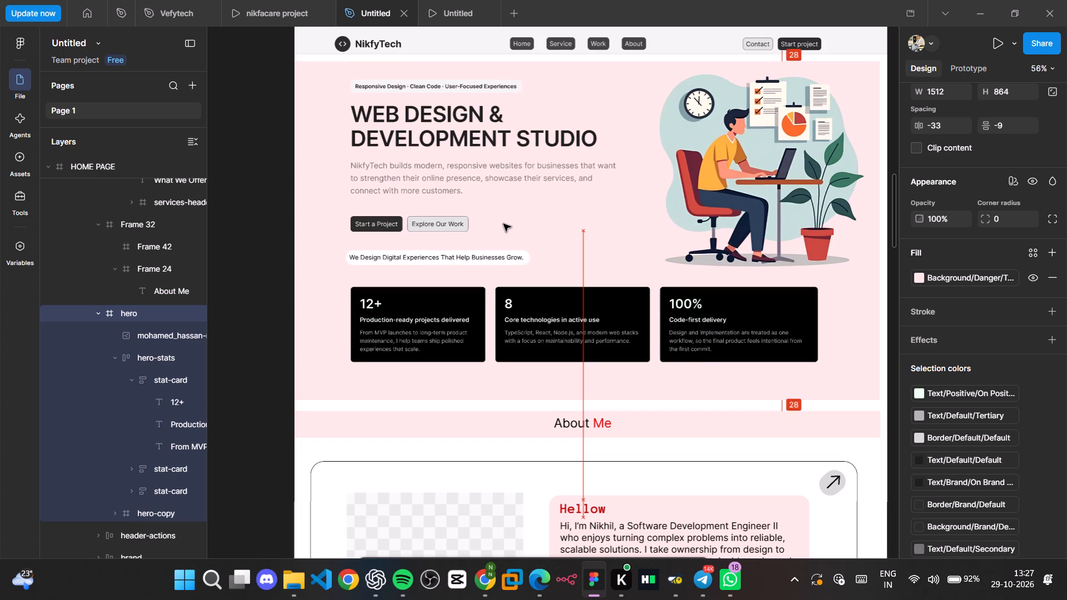
drag(503, 224, 515, 228)
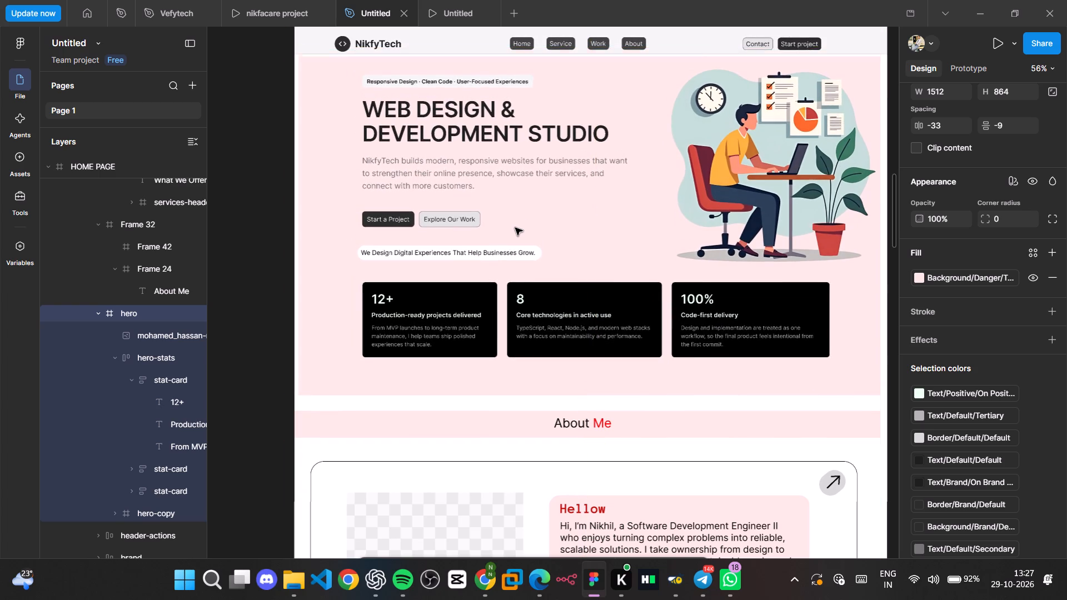
drag(515, 228, 510, 223)
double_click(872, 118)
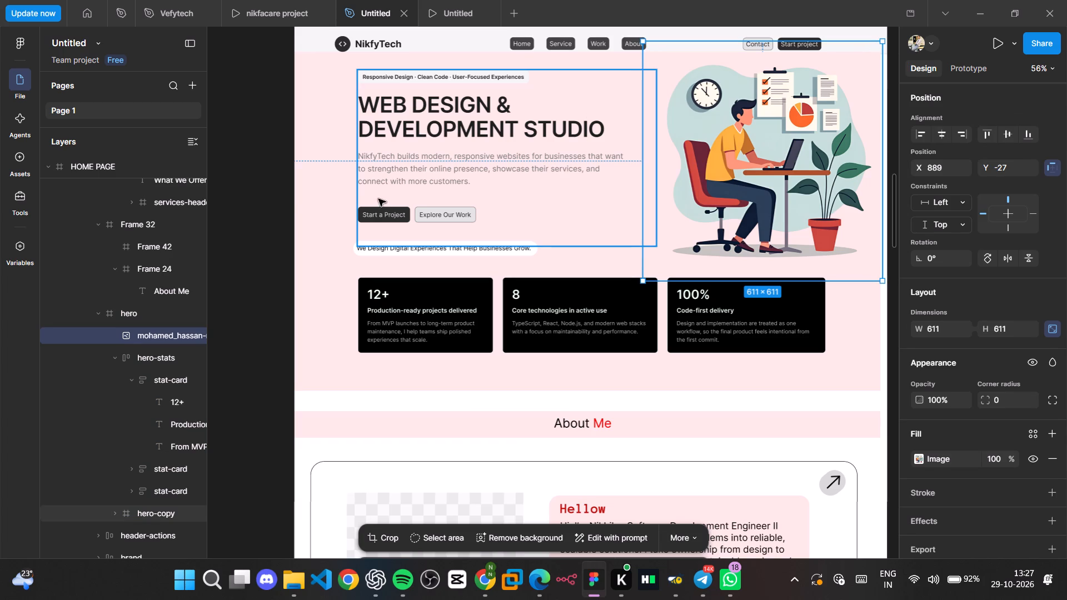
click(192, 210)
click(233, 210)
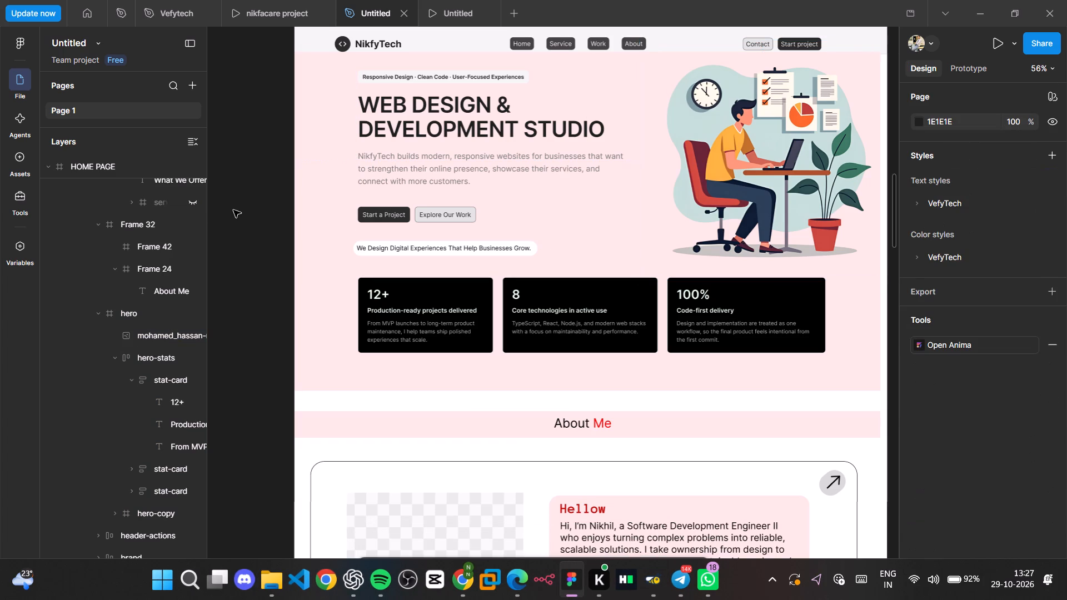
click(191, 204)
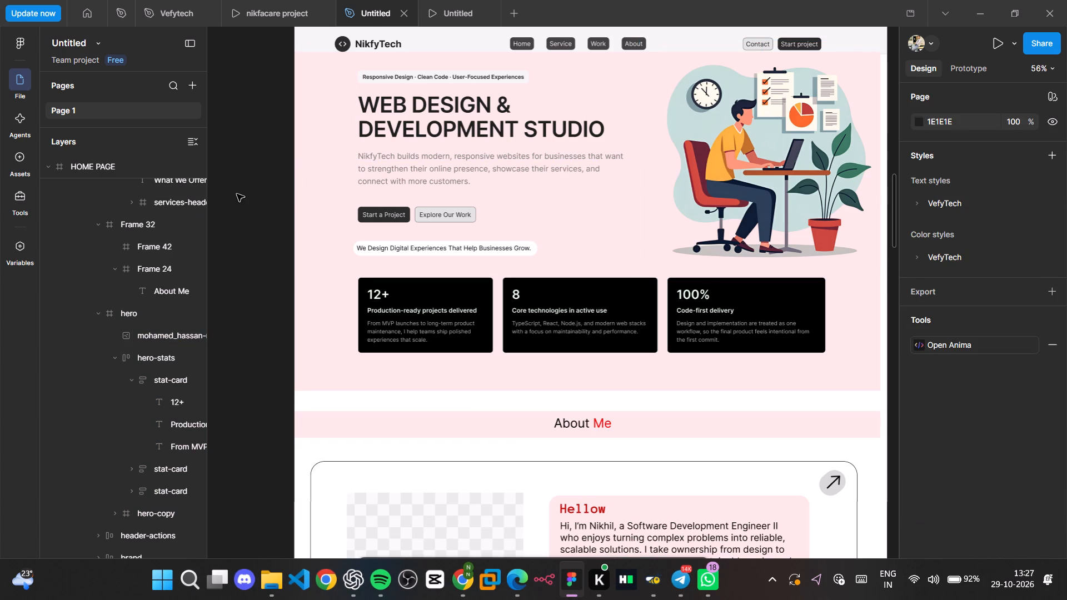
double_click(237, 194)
Select the WEB DESIGN & DEVELOPMENT STUDIO heading in the hero section.
double_click(542, 141)
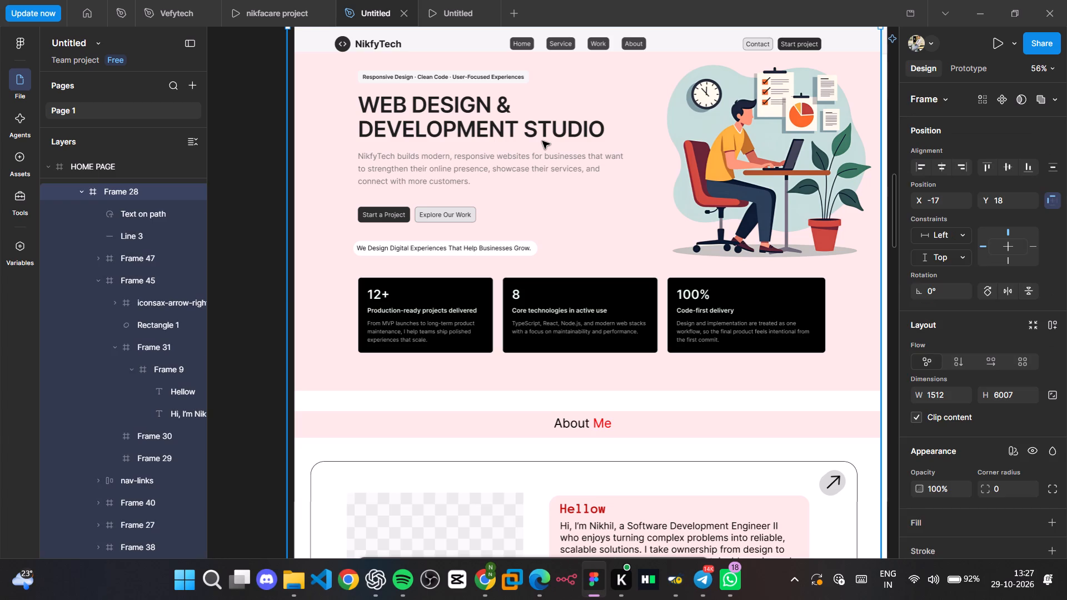
click(571, 129)
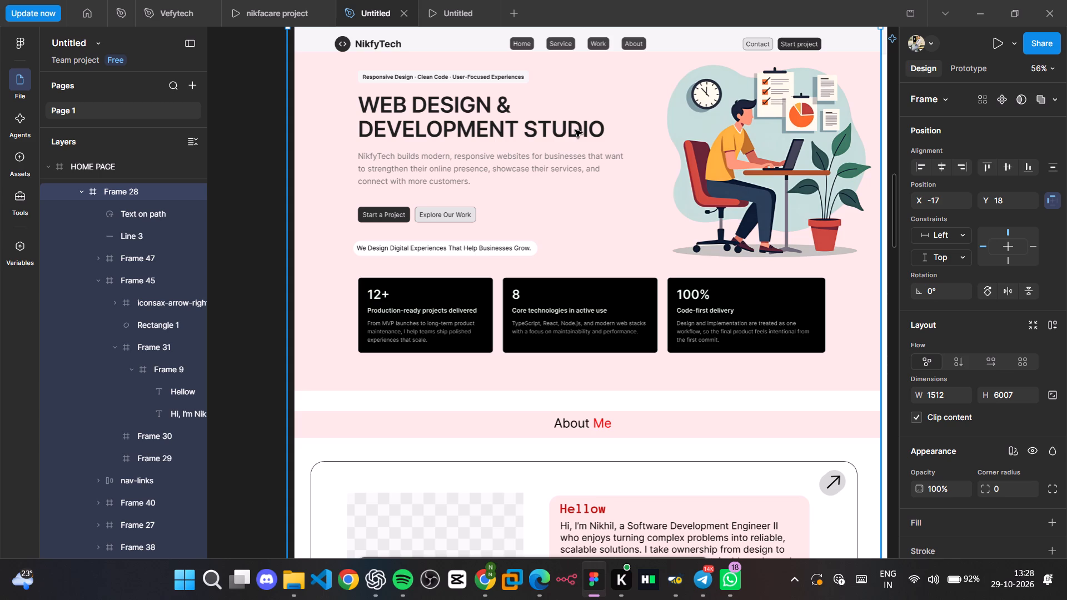
click(575, 130)
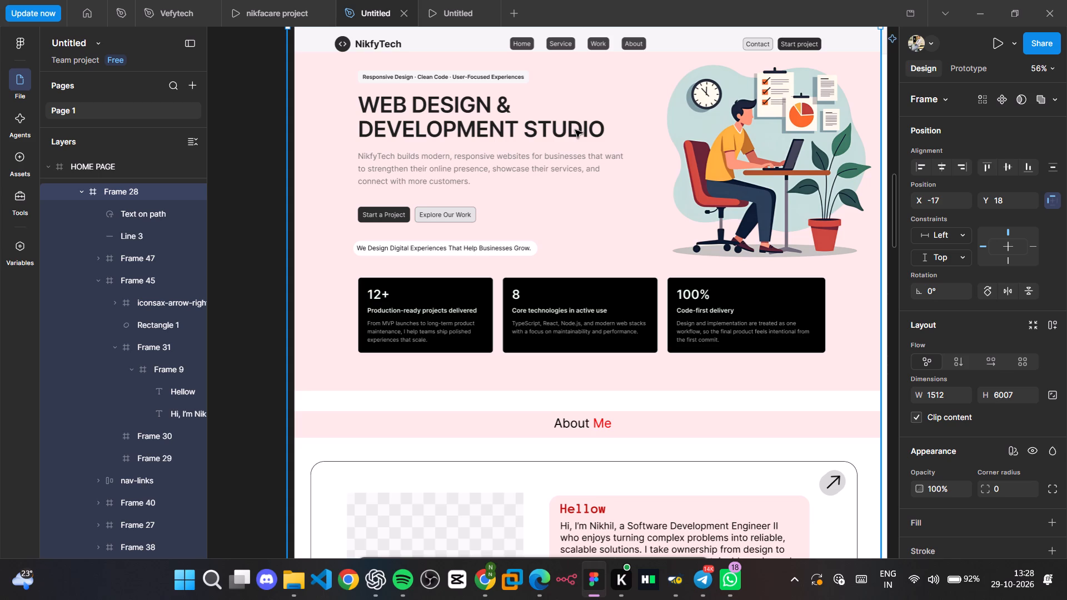
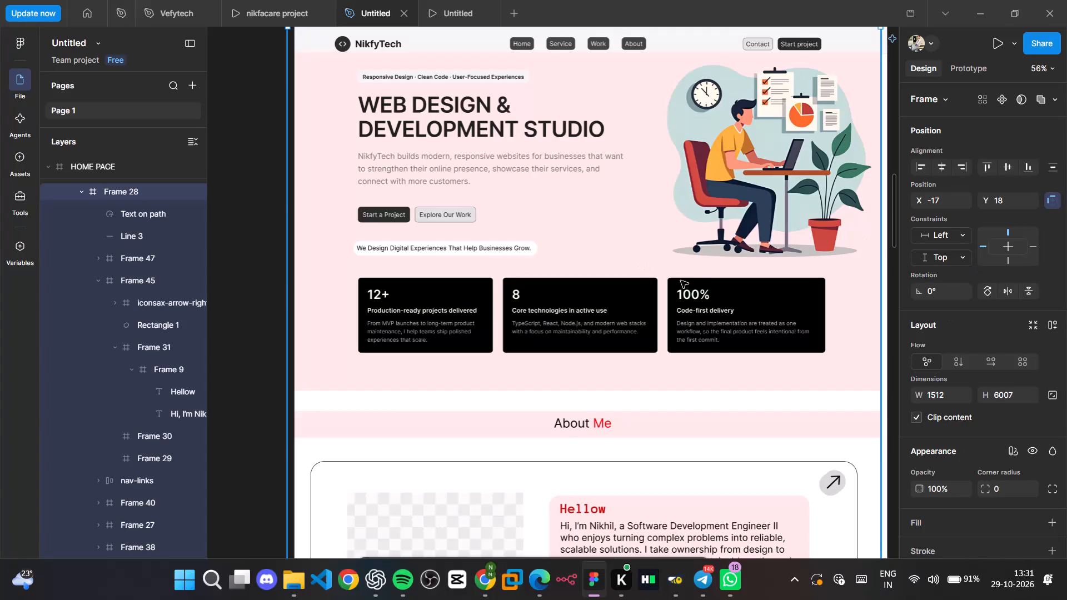
Undo the recent hero section moves and stat card recolouring, back to the original light cards and section alignment.
key(ctrl+z)
key(ctrl+z)
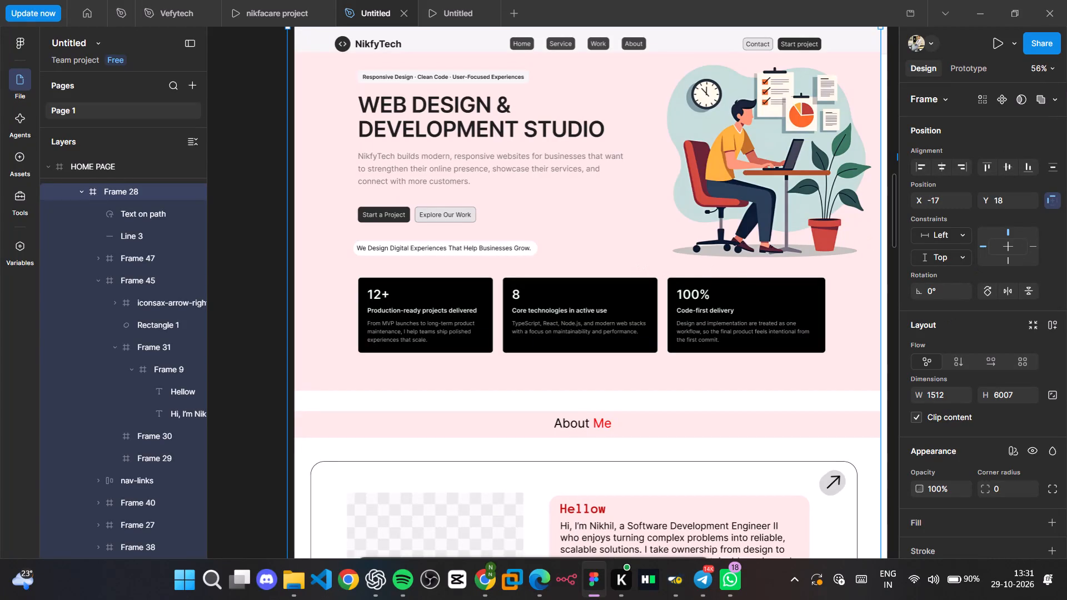
key(ctrl+z)
key(ctrl+z)
key(ctrl+z)
key(ctrl+z)
key(ctrl+z)
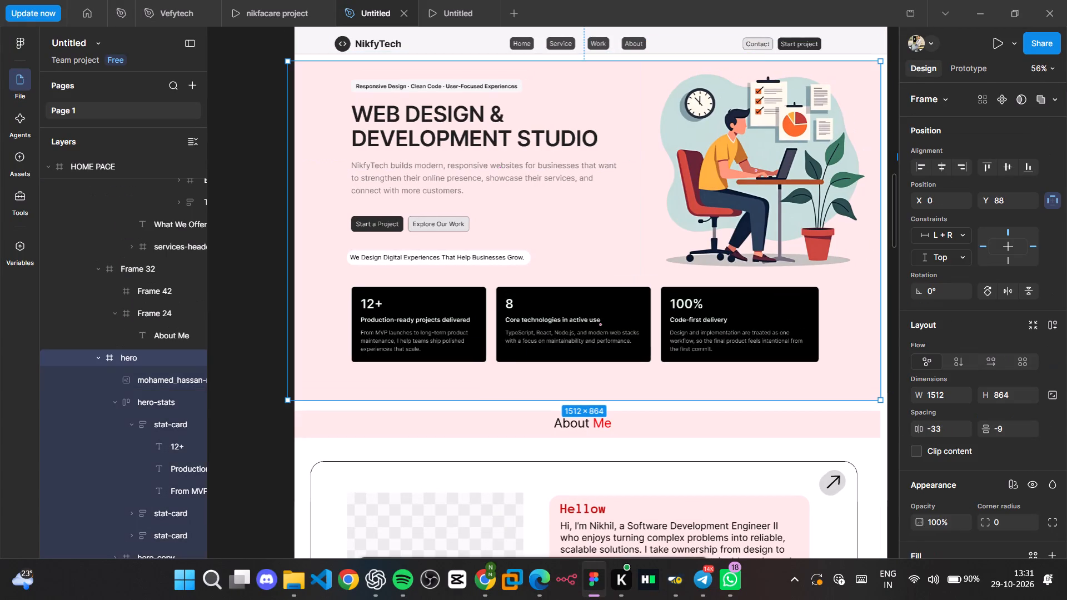
key(ctrl+z)
key(ctrl+z)
key(ctrl+z)
key(ctrl+z)
key(ctrl+z)
key(ctrl+z)
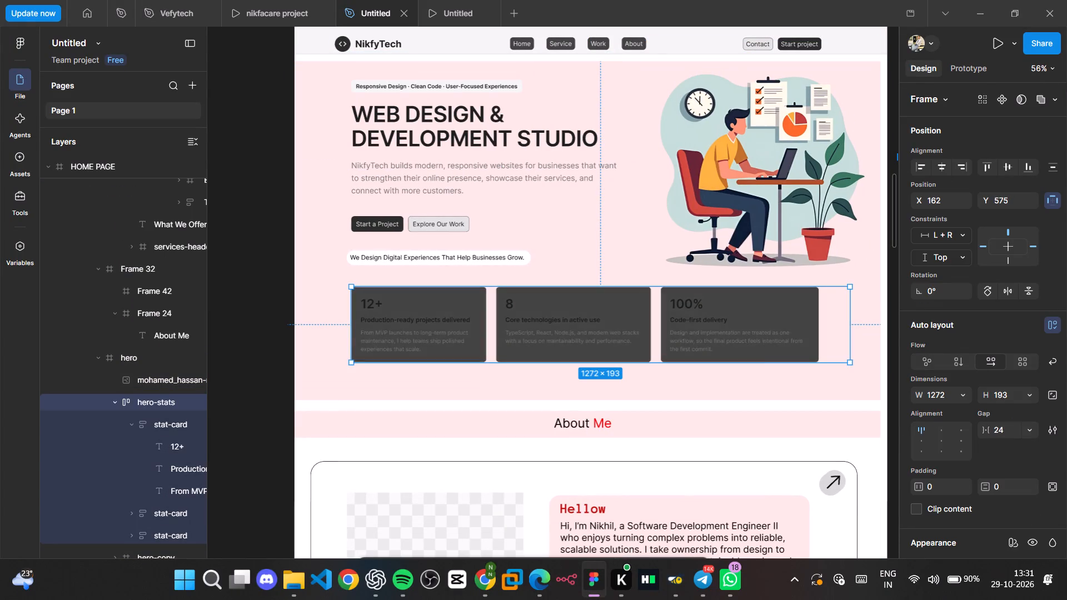
key(ctrl+z)
key(ctrl+z)
key(ctrl+z)
key(ctrl+z)
key(ctrl+z)
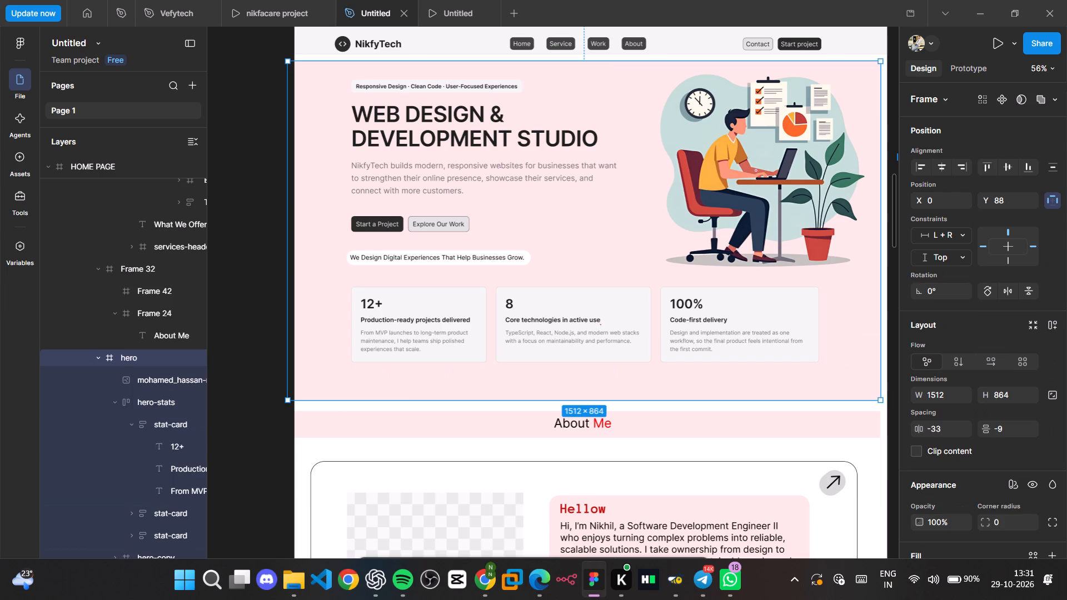
key(ctrl+z)
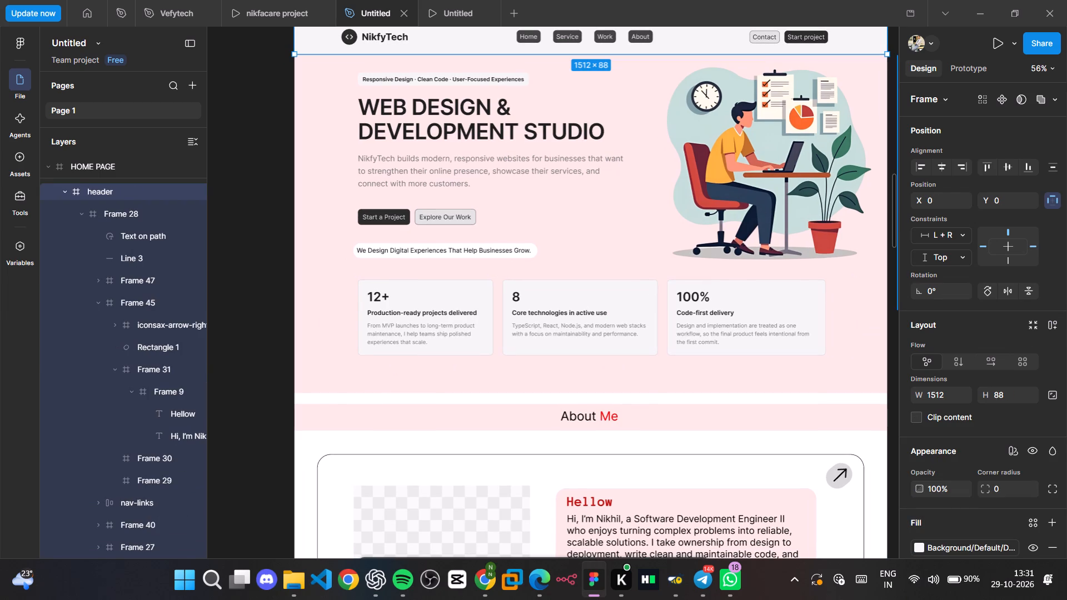
Select the whole hero-stats row and change its cards' border colour to the dark Border/Neutral/Default library colour.
double_click(617, 314)
double_click(617, 314)
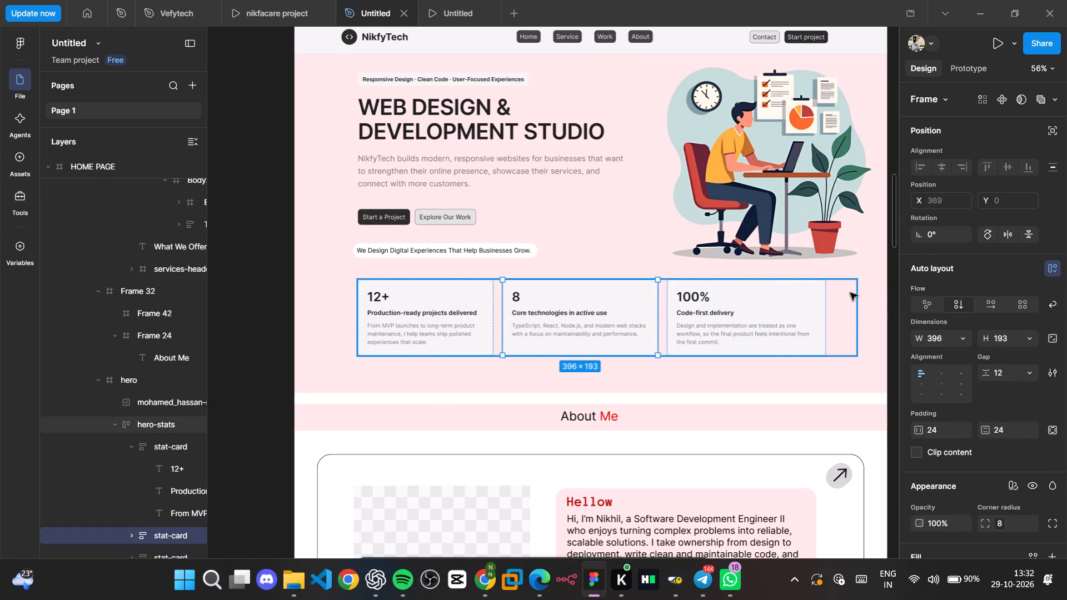
click(852, 293)
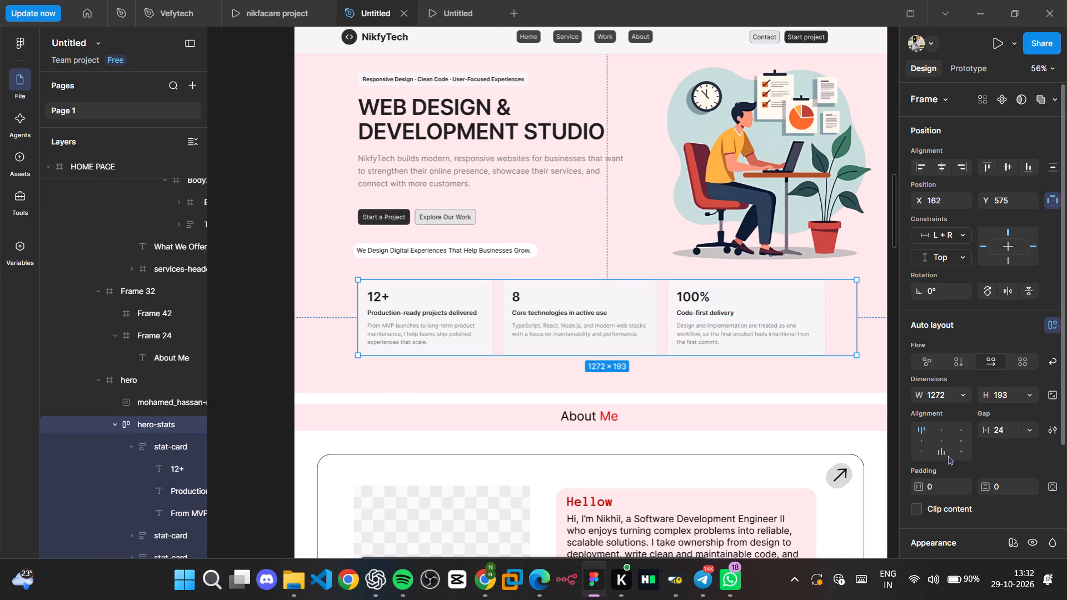
scroll(948, 455, down, 2)
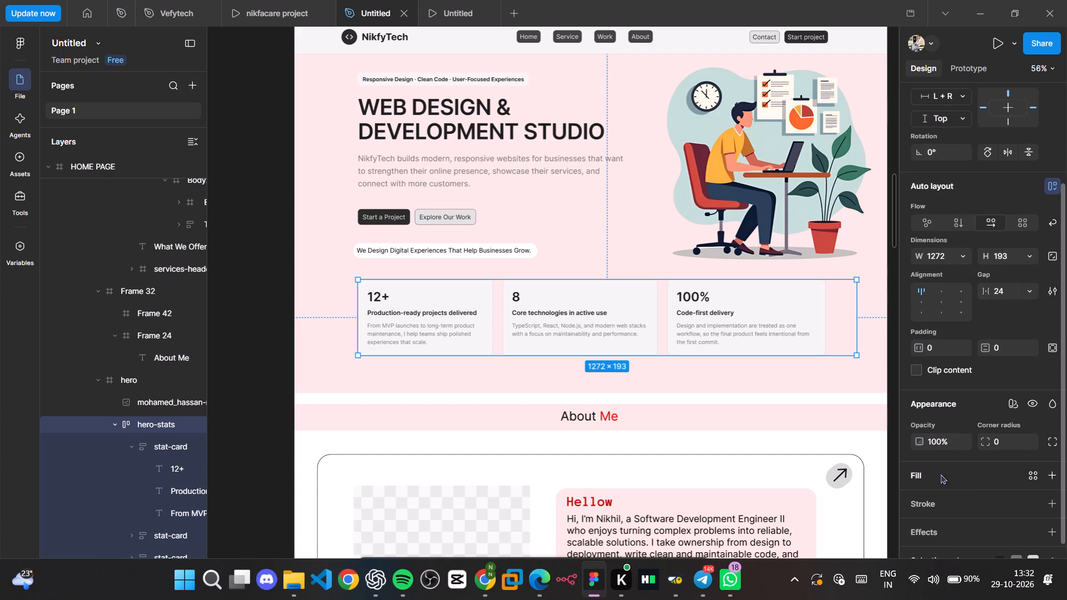
scroll(934, 422, down, 3)
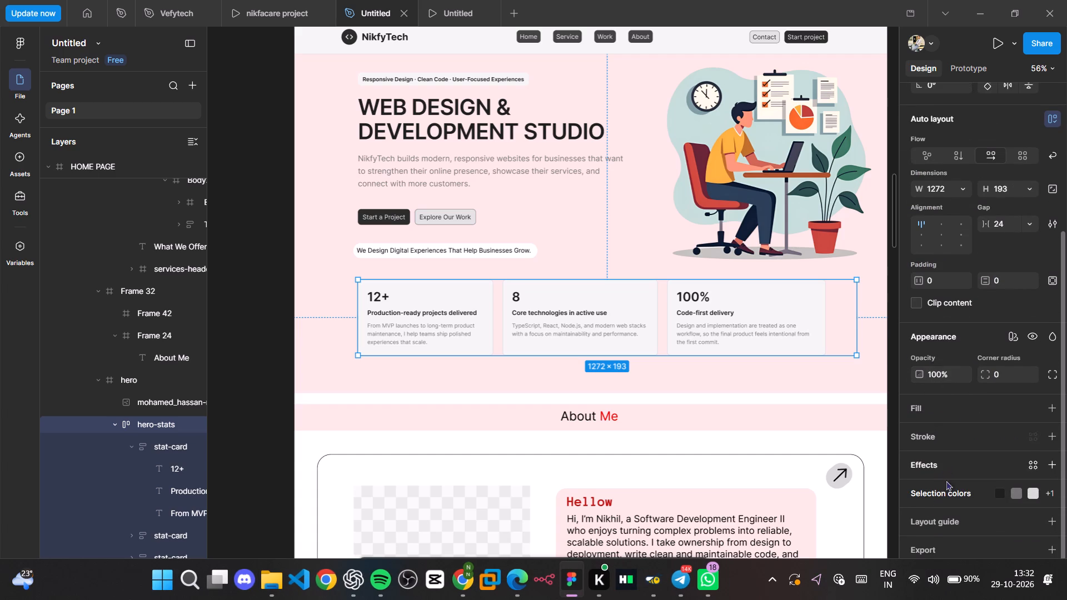
click(945, 490)
scroll(957, 503, down, 3)
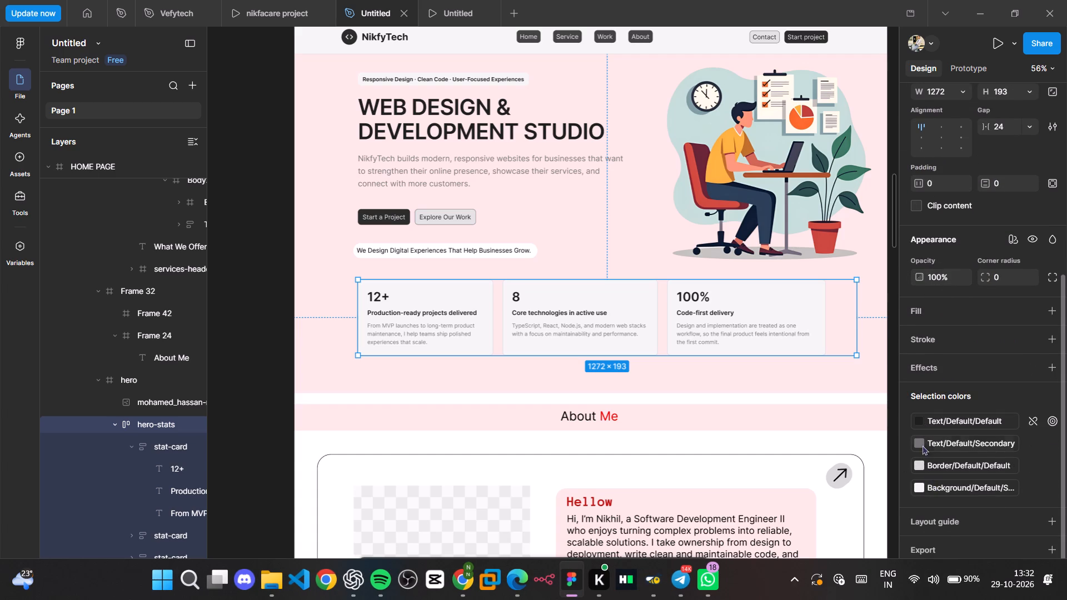
click(913, 468)
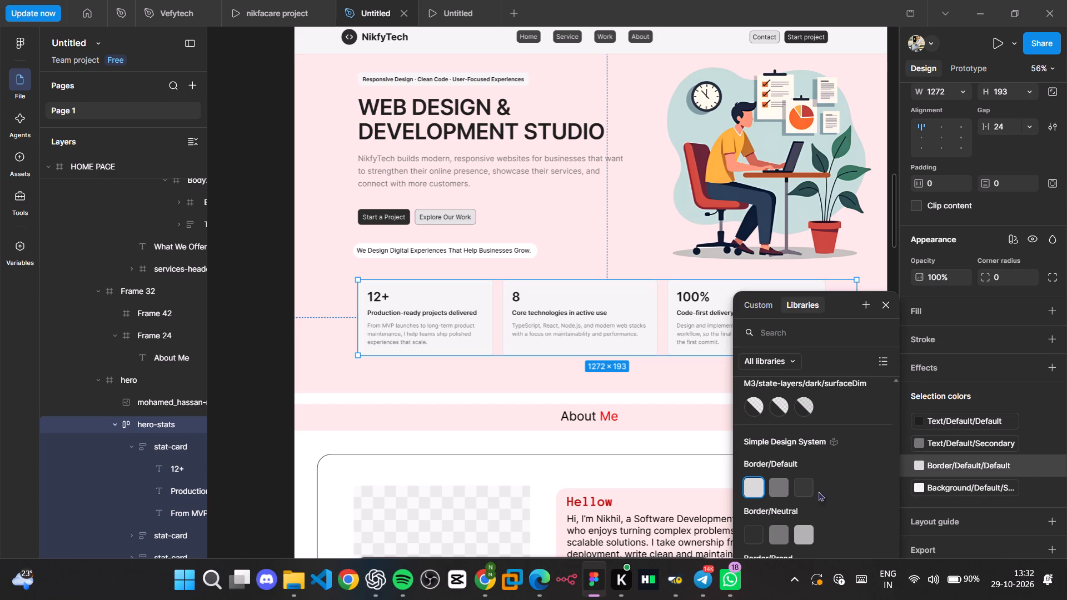
click(755, 532)
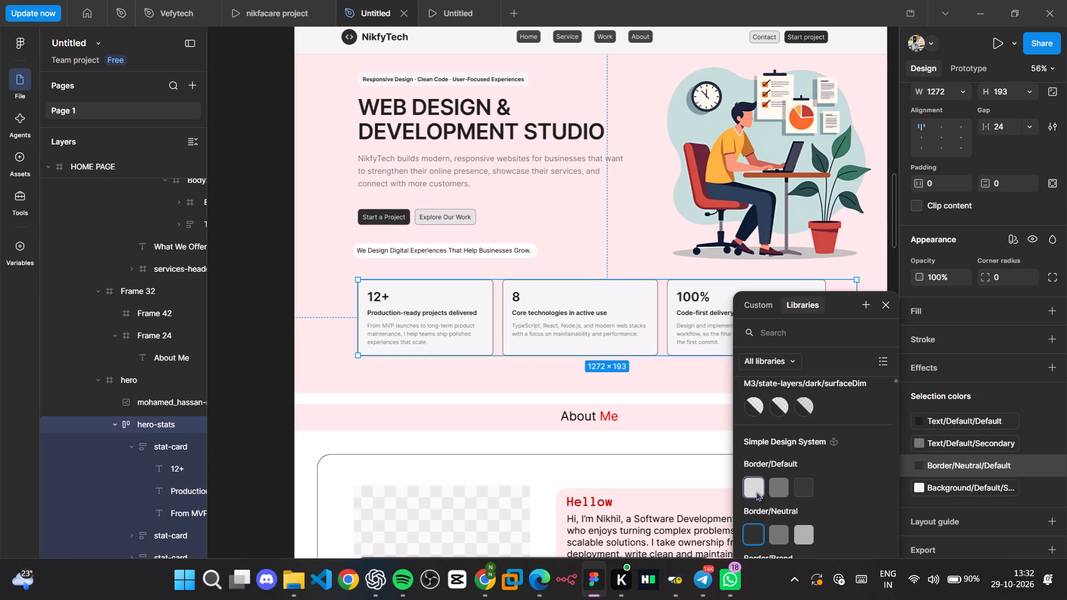
Change the stat cards' background fill to solid black 000000 from the page's colours.
click(919, 483)
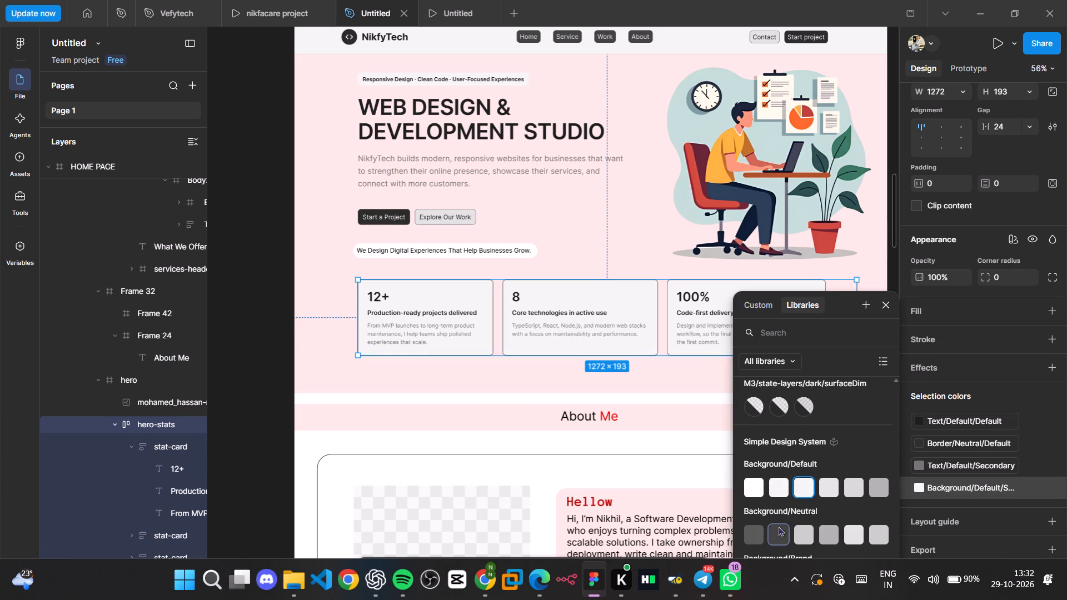
click(778, 526)
scroll(778, 526, down, 2)
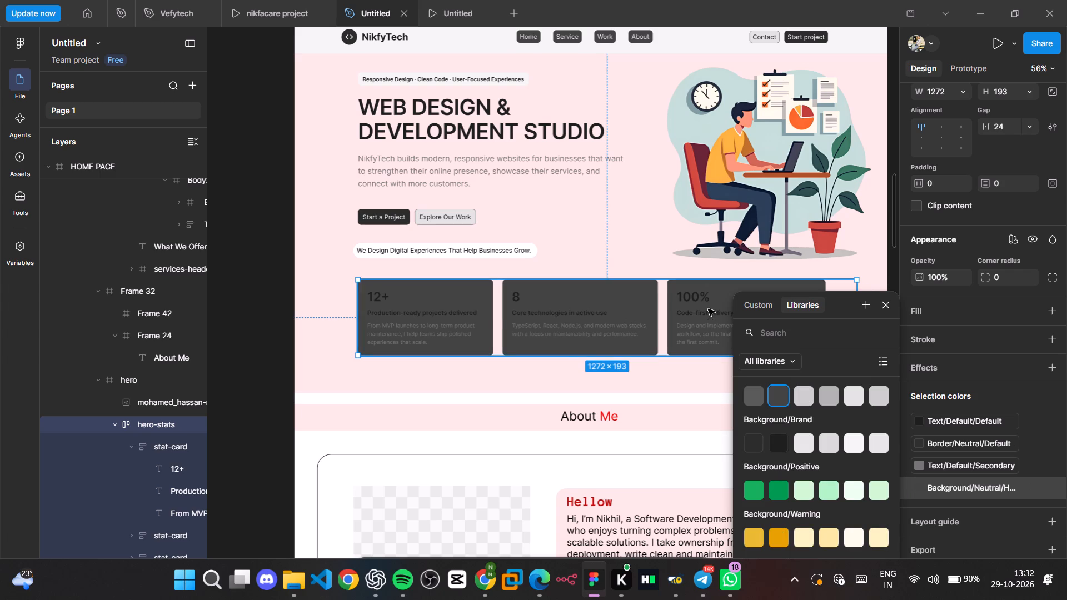
click(762, 309)
scroll(800, 436, down, 2)
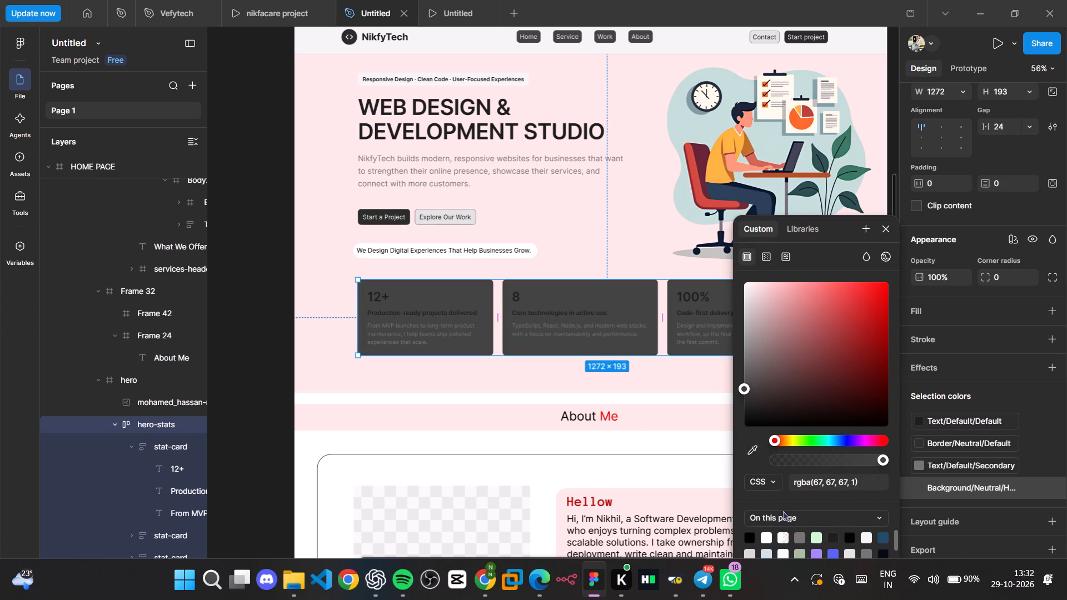
click(754, 537)
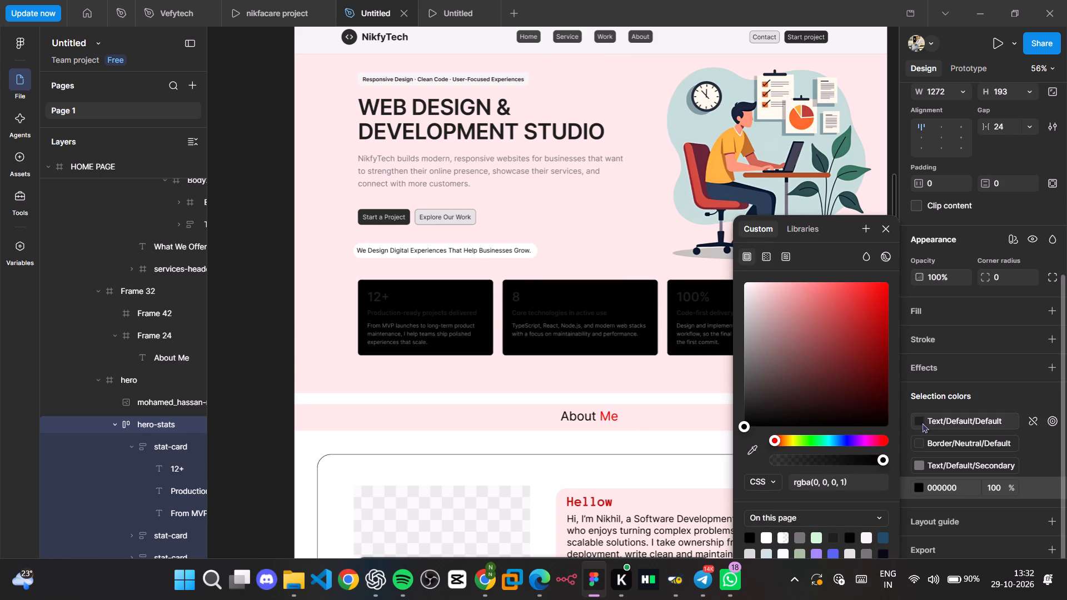
Change the stat cards' number and title text colour to light green CFF7D3 at 100% opacity.
click(918, 423)
scroll(824, 471, down, 5)
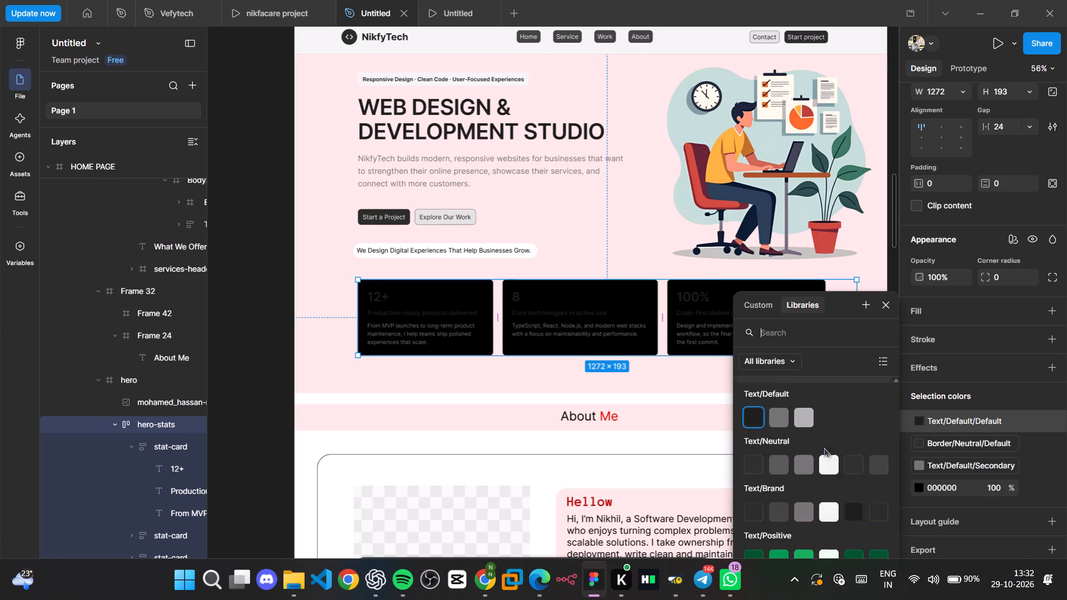
click(772, 309)
scroll(766, 513, down, 2)
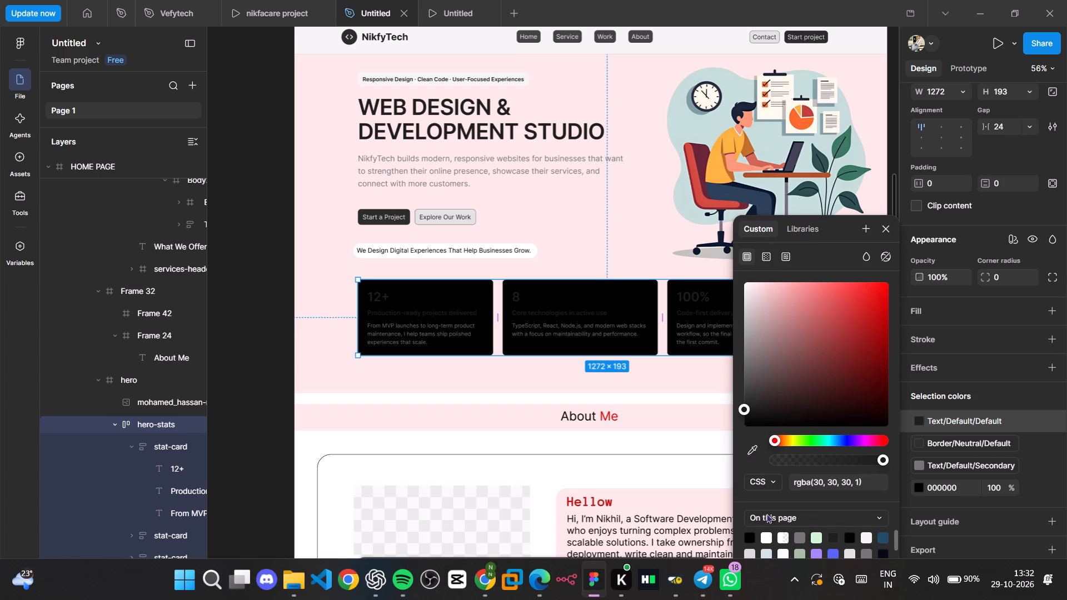
scroll(766, 513, down, 1)
click(784, 534)
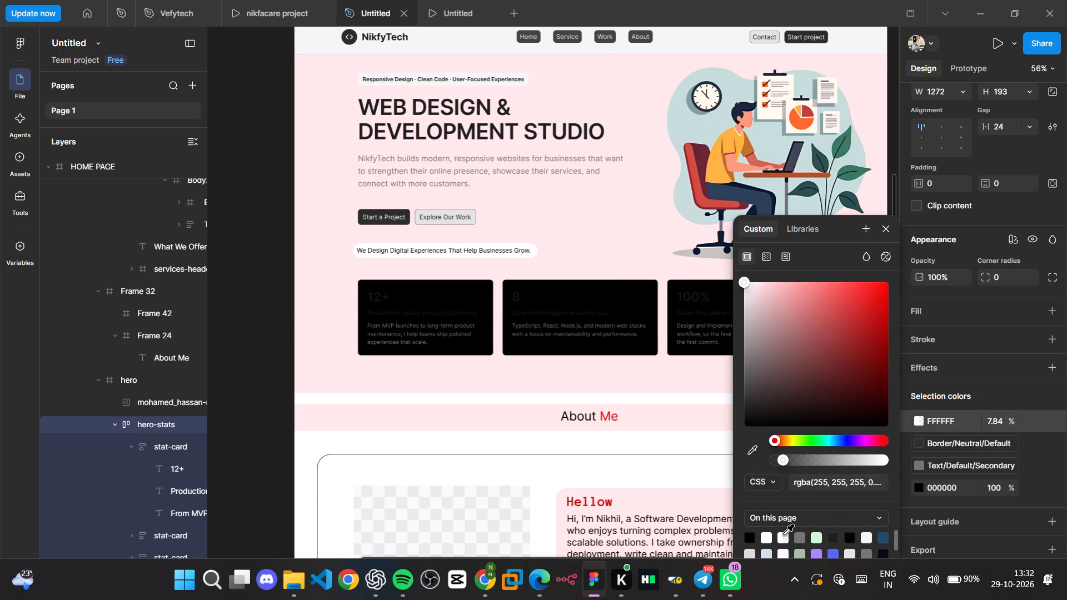
click(812, 539)
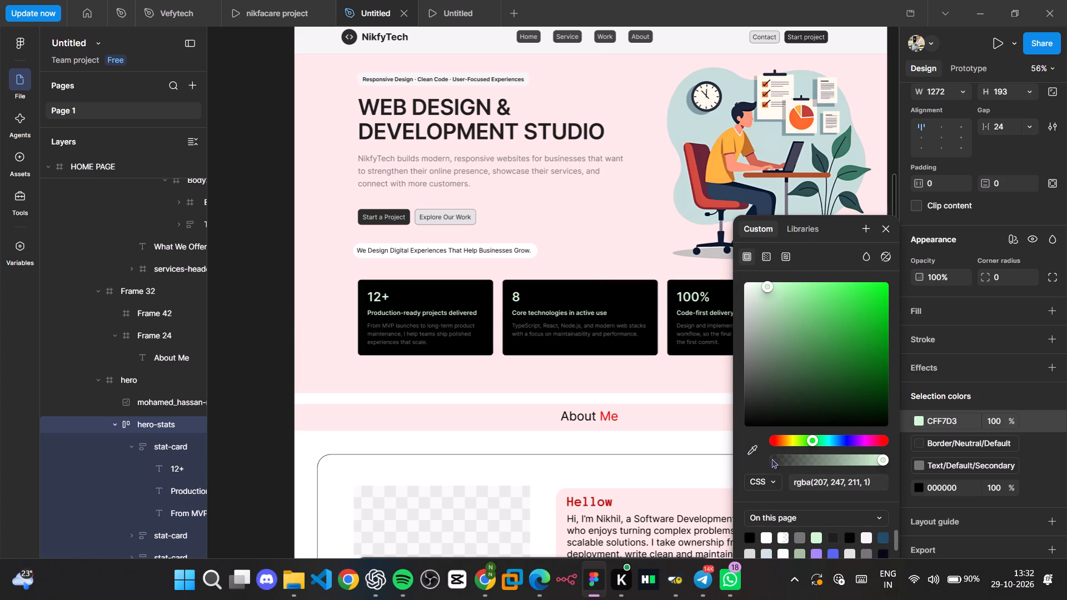
Change the stat cards' description text colour to white FFFFFF at 100% opacity.
click(916, 441)
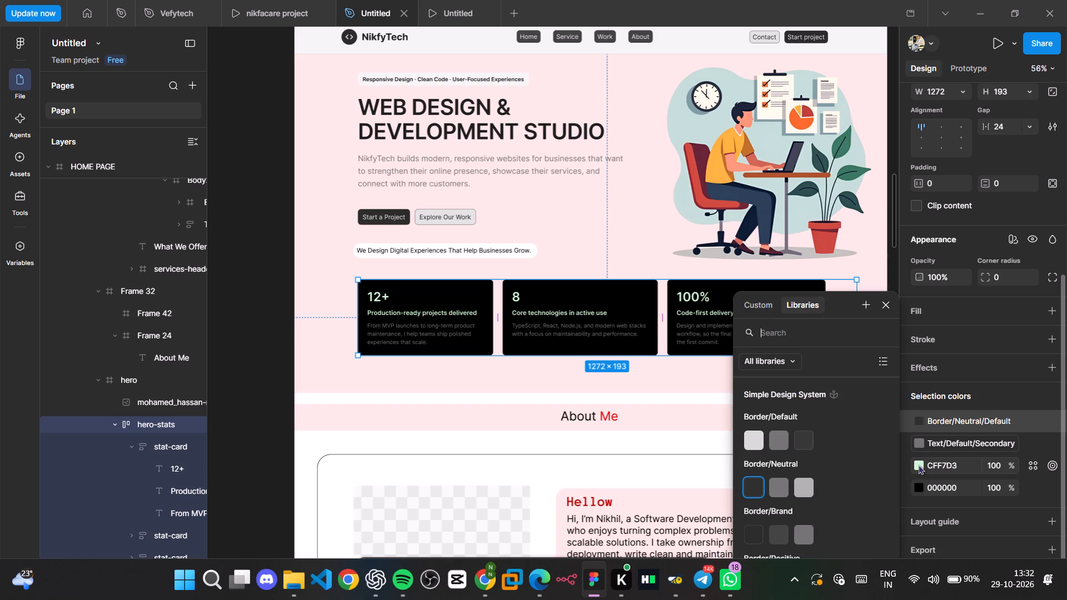
click(923, 441)
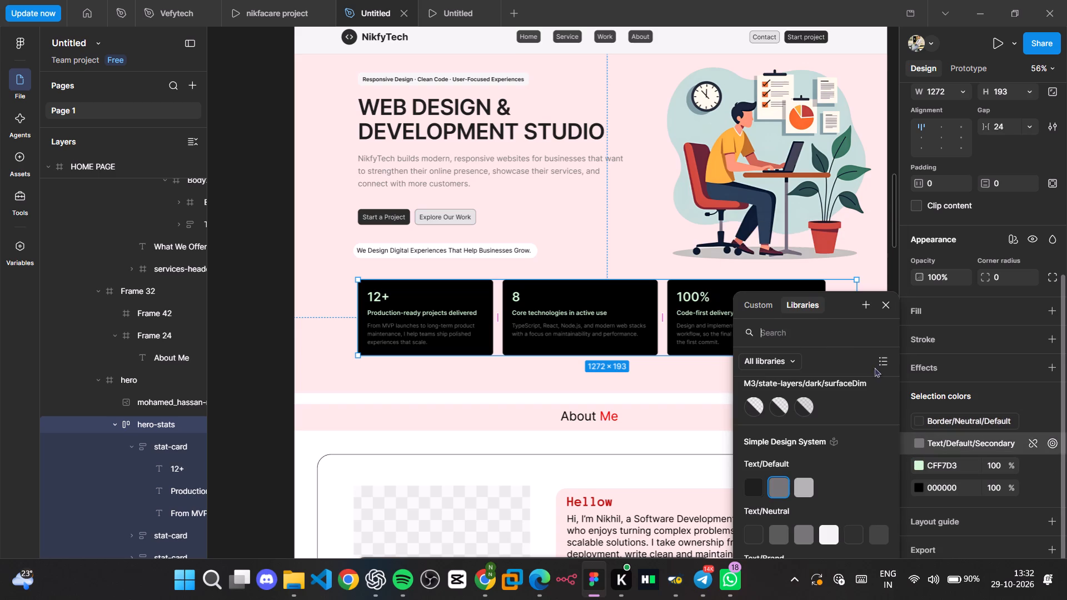
click(773, 308)
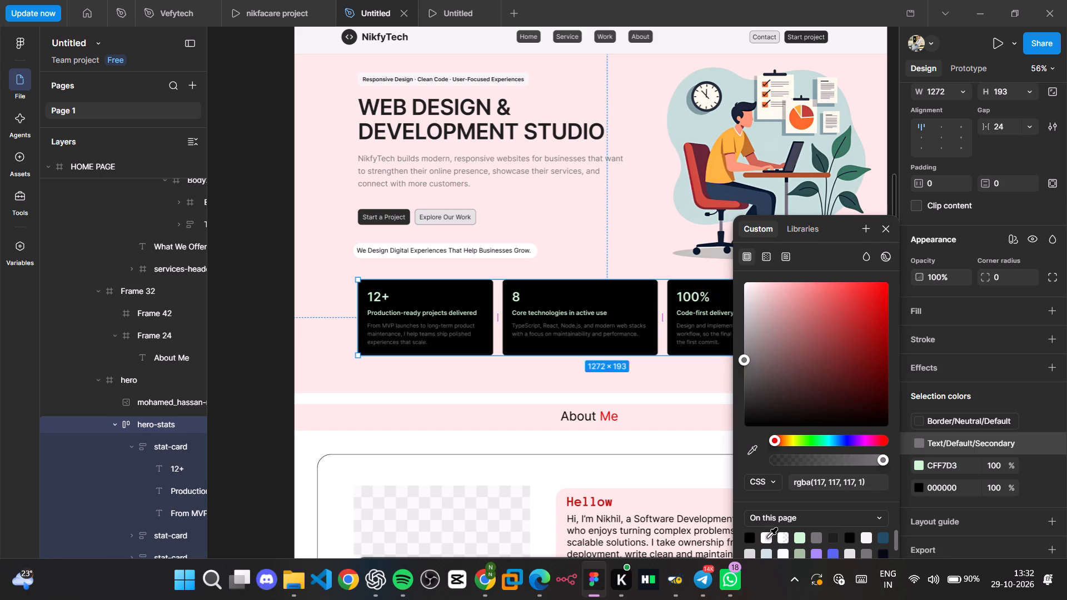
click(767, 538)
click(673, 376)
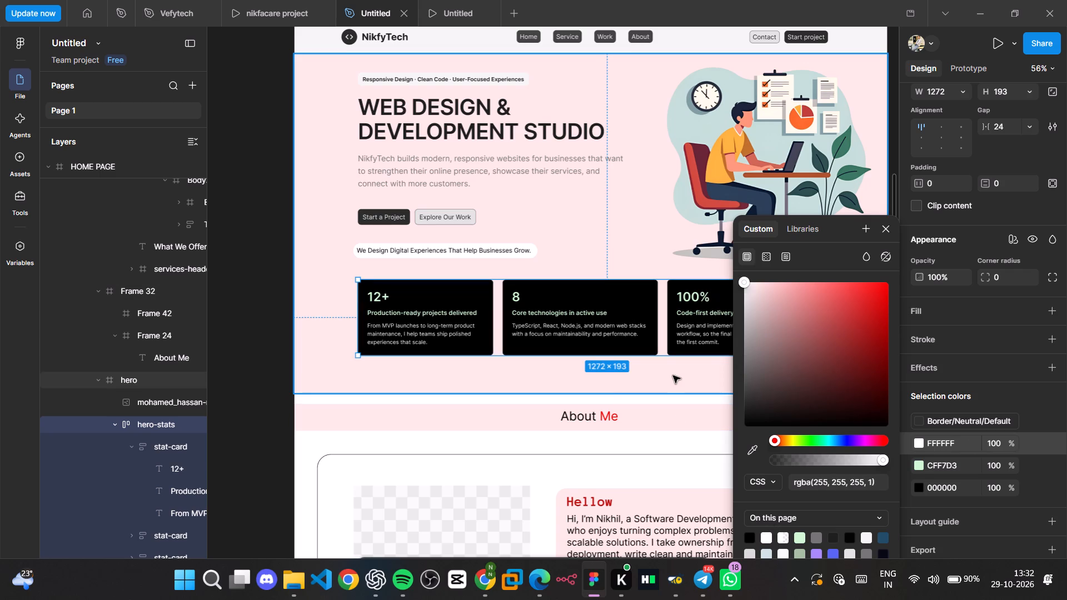
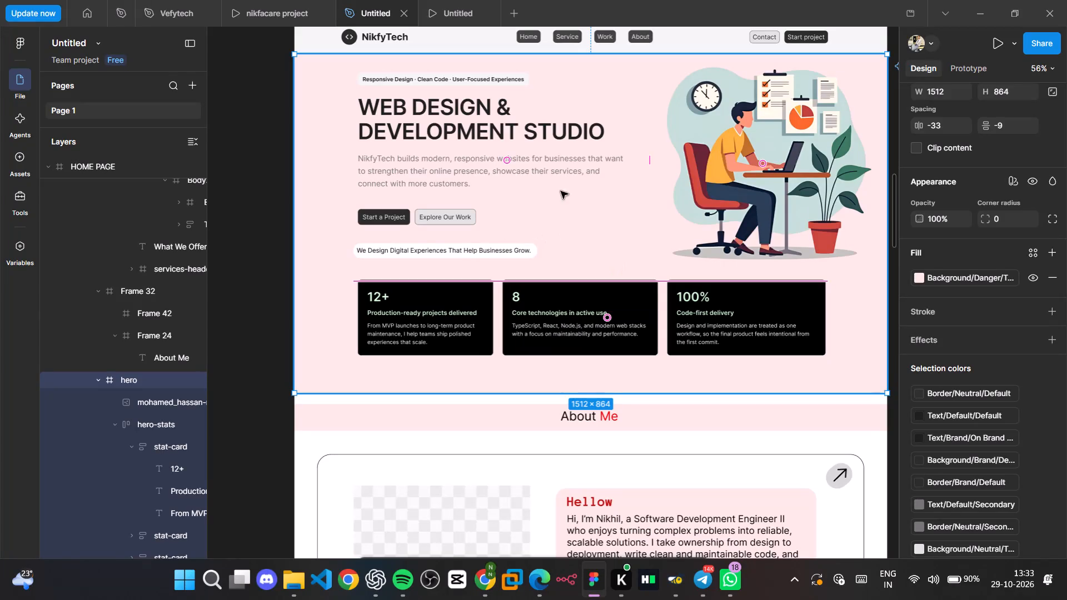
Review the page from the hero through the About Me card to the What We Offer heading.
click(255, 203)
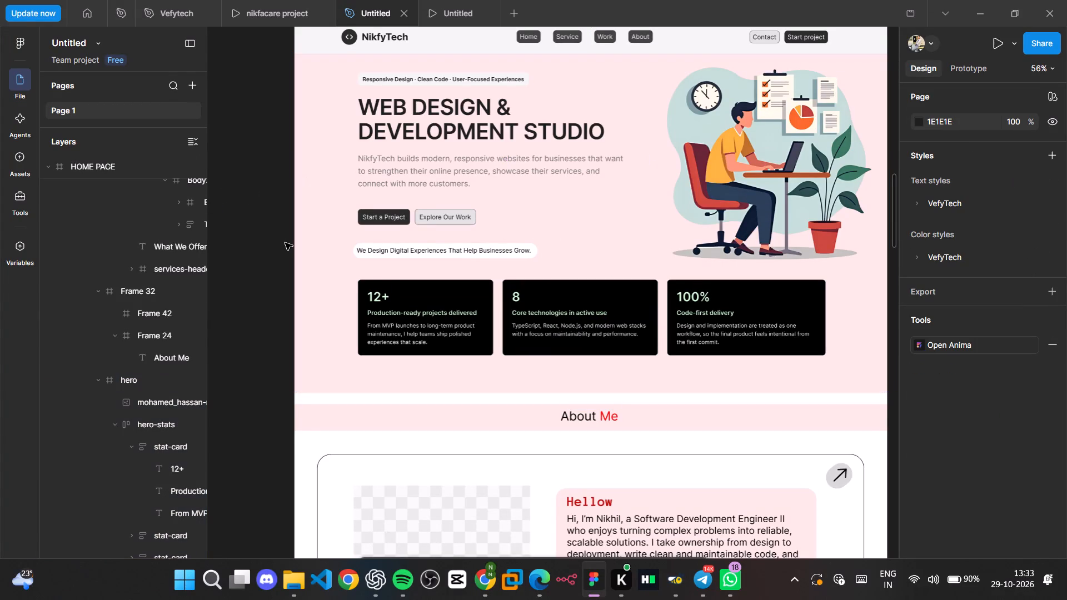
scroll(624, 320, down, 11)
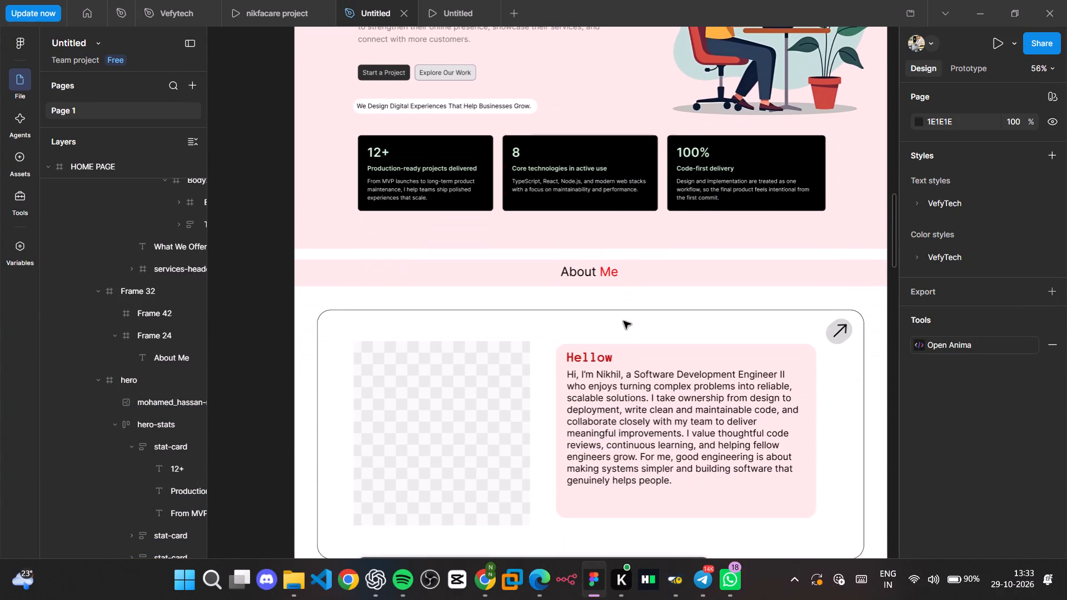
scroll(624, 321, down, 6)
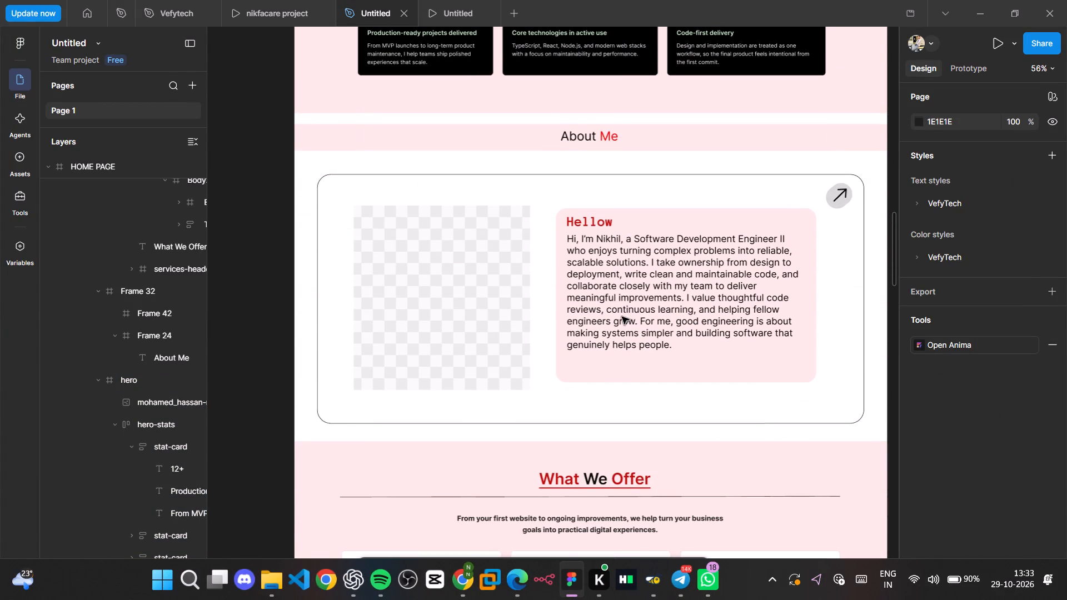
scroll(443, 147, up, 6)
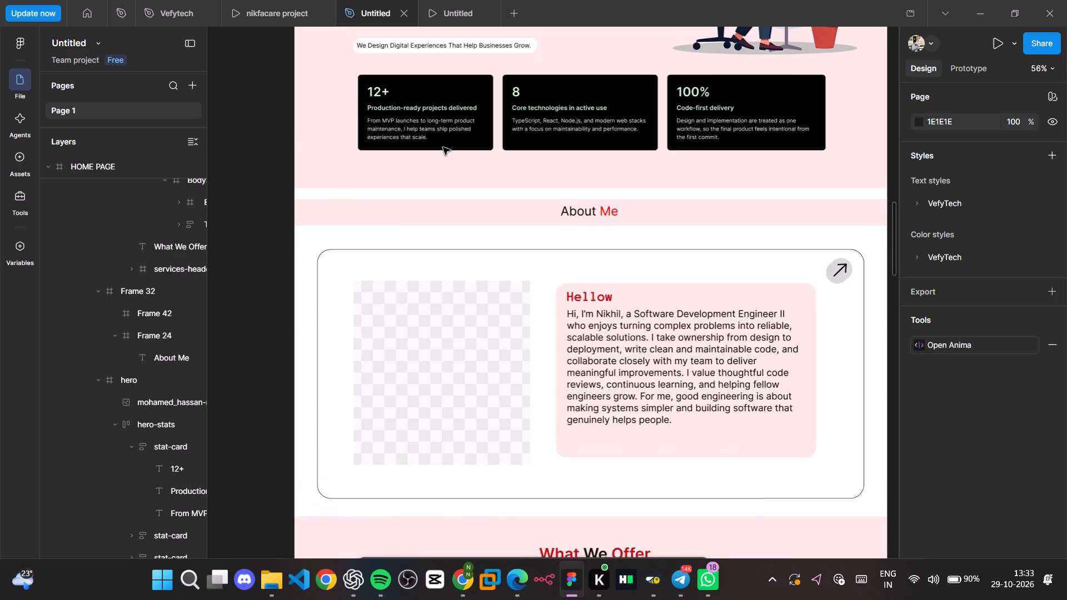
scroll(443, 147, up, 3)
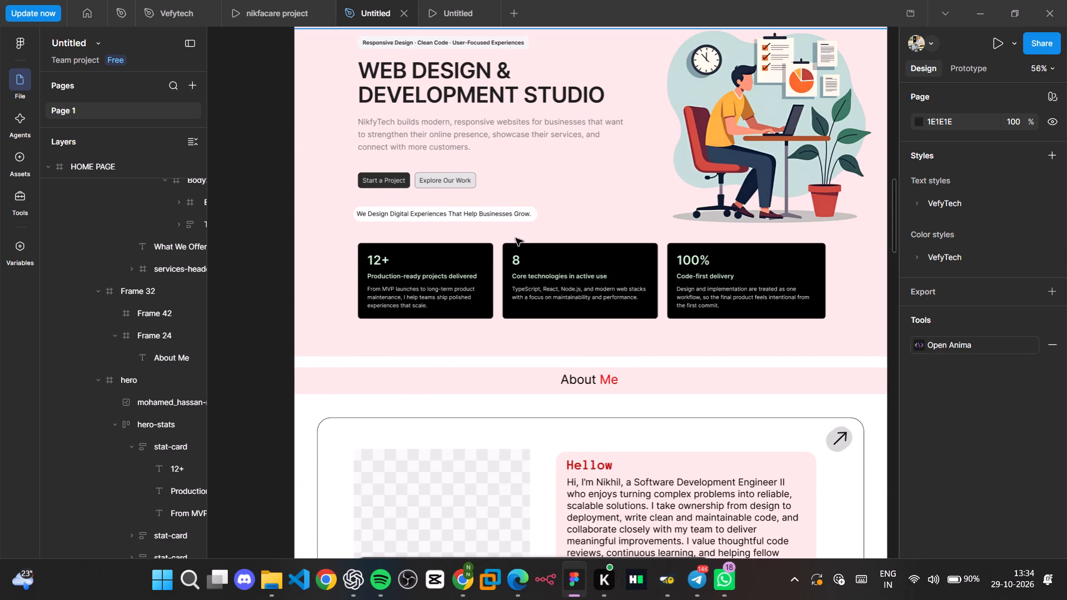
scroll(516, 239, up, 1)
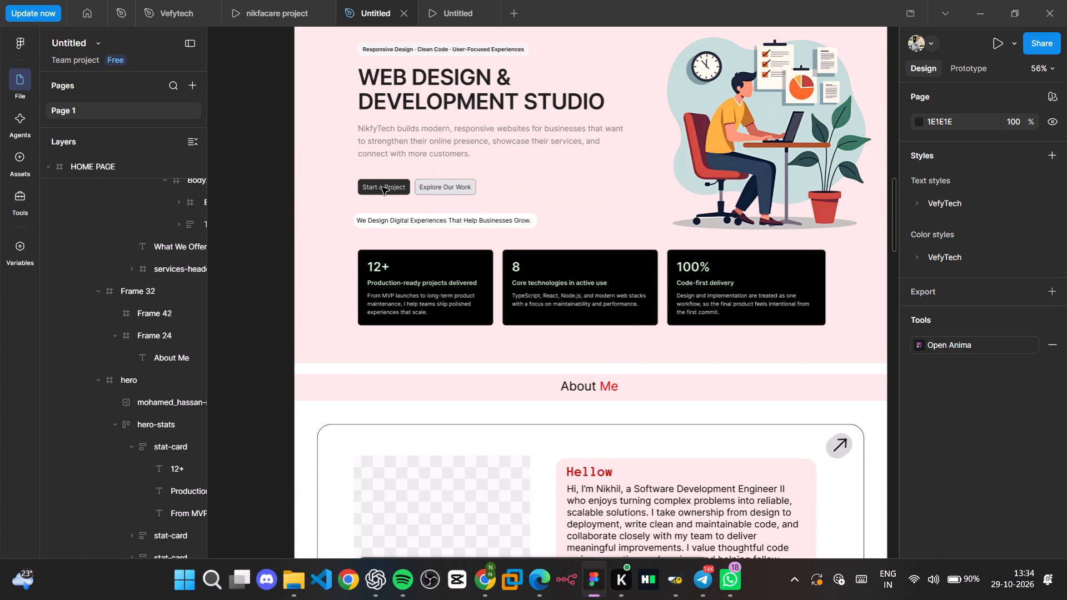
Recolour only the word STUDIO in the hero heading to red FF0000 from the page's colours.
double_click(383, 189)
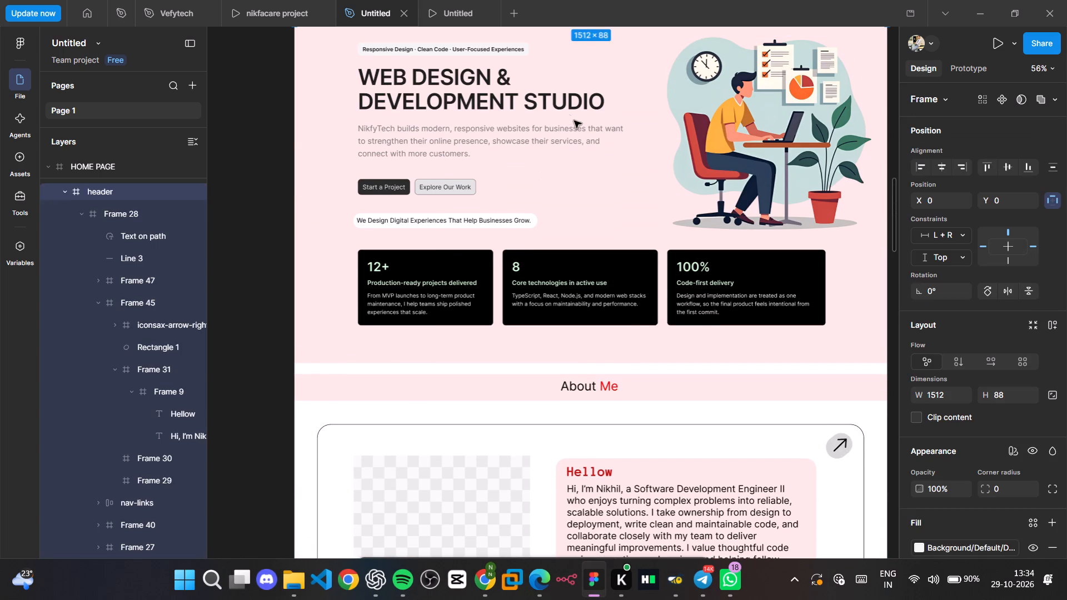
double_click(565, 96)
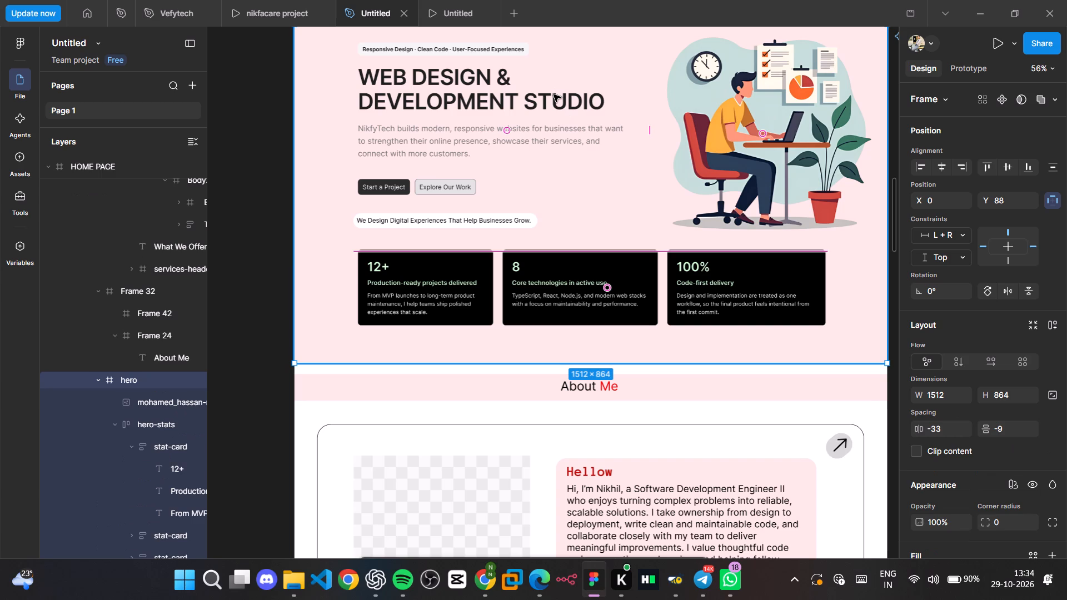
triple_click(554, 94)
triple_click(554, 97)
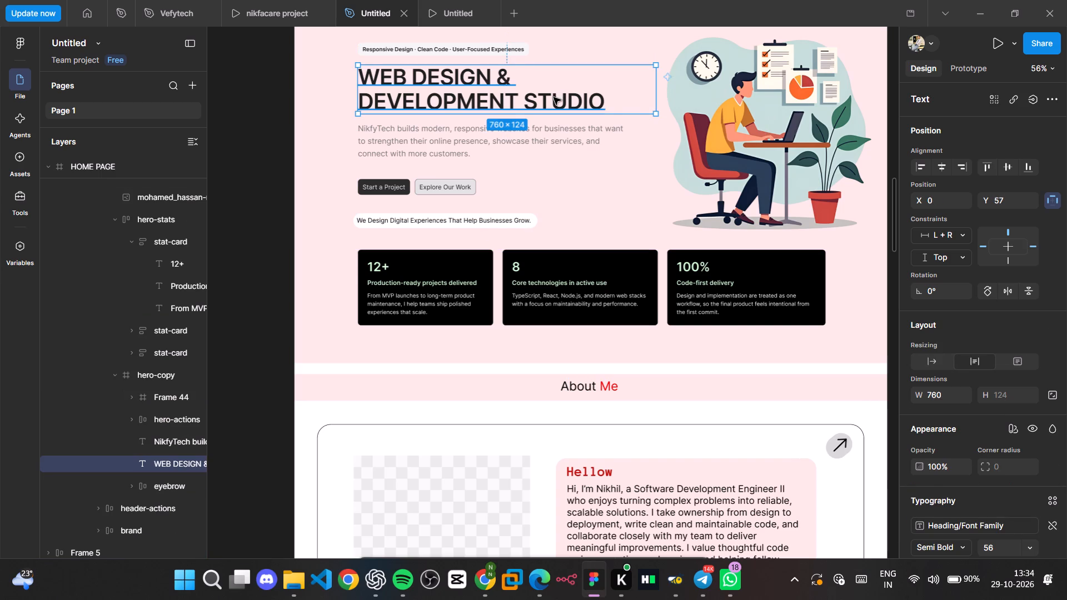
double_click(554, 97)
double_click(554, 97)
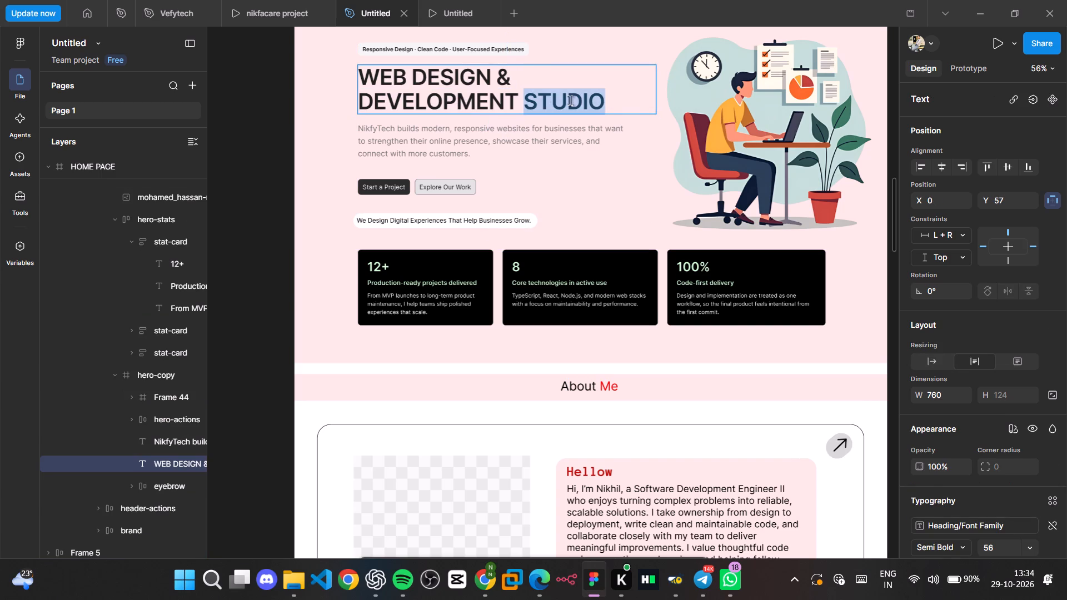
scroll(1010, 385, down, 4)
click(923, 455)
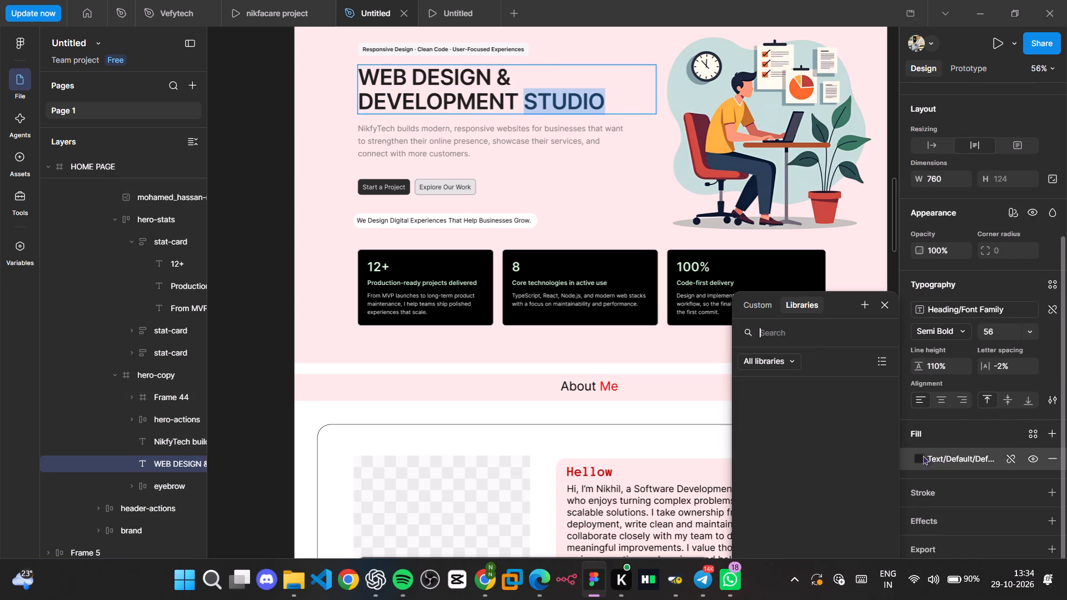
click(752, 299)
scroll(821, 416, down, 3)
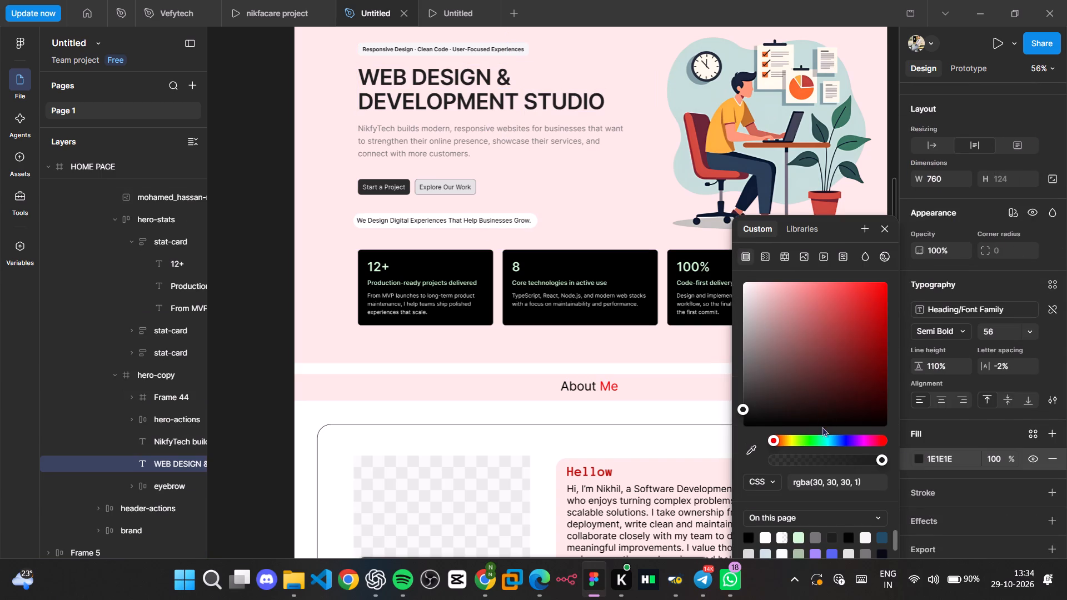
scroll(816, 538, down, 2)
click(818, 539)
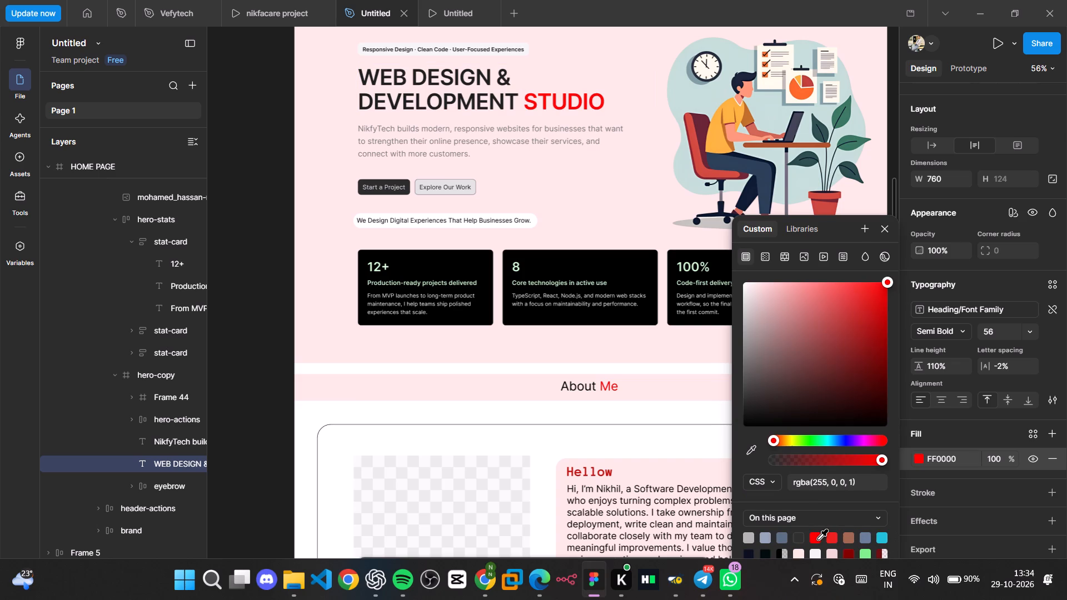
click(248, 209)
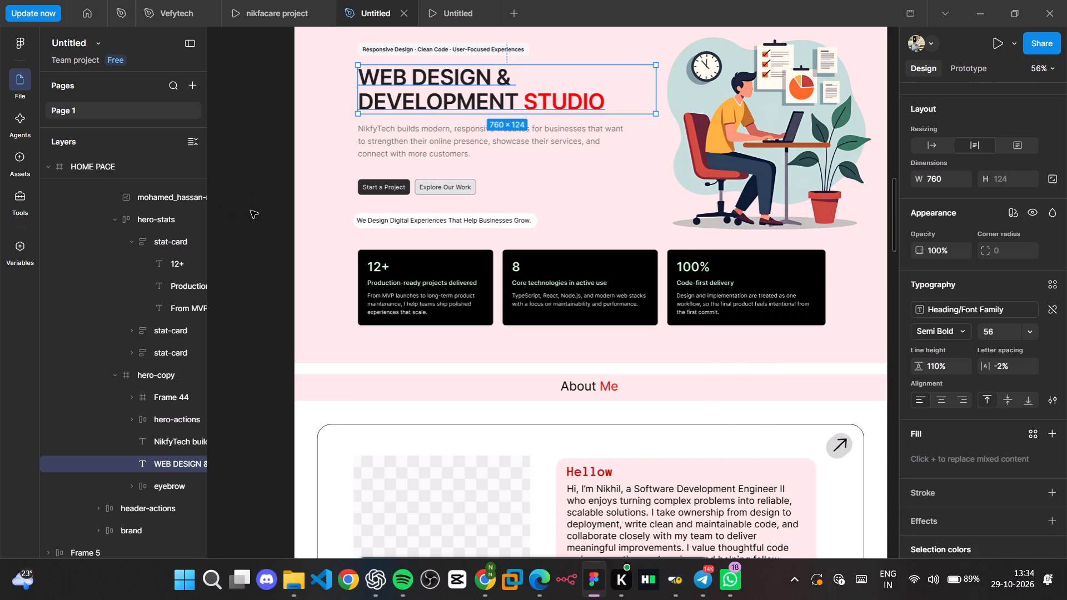
click(251, 211)
Move the hero's desk-worker illustration closer to the heading, to X 809, Y -33.
scroll(251, 211, up, 4)
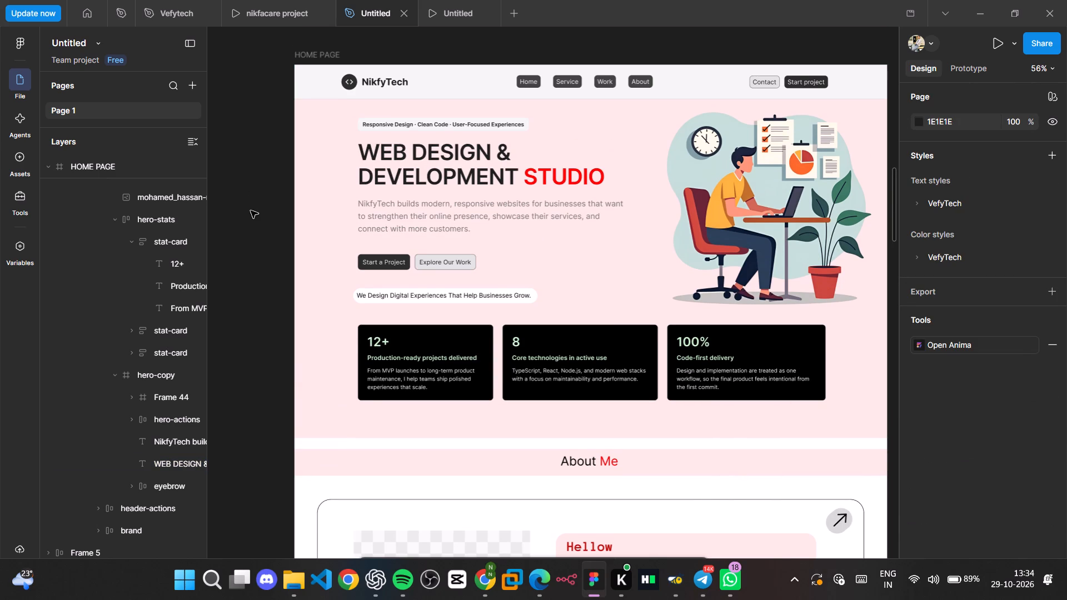
scroll(251, 211, down, 4)
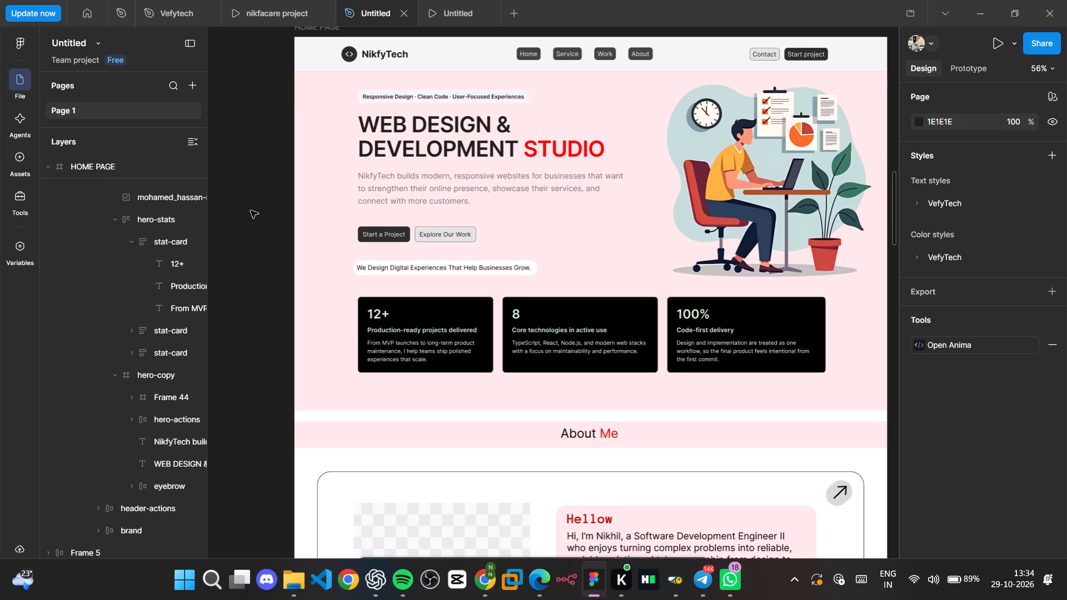
scroll(251, 211, down, 1)
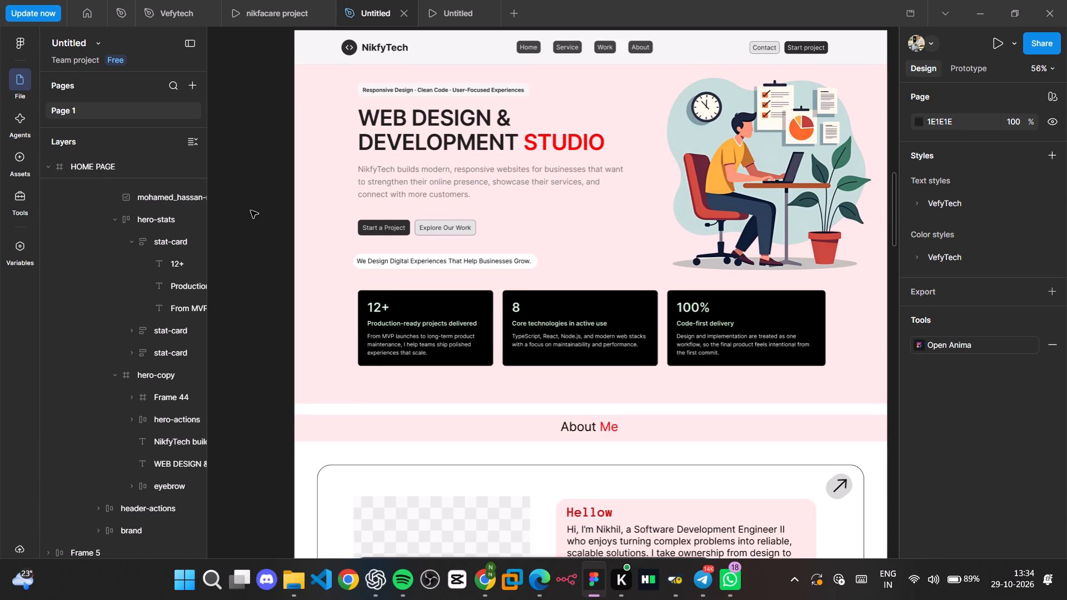
scroll(251, 211, down, 1)
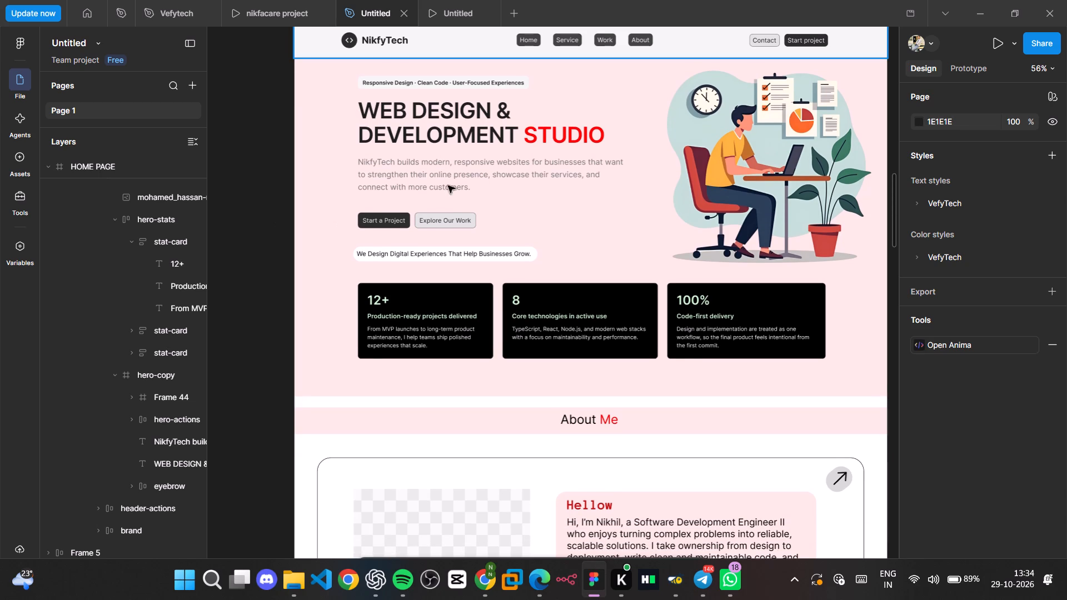
double_click(741, 139)
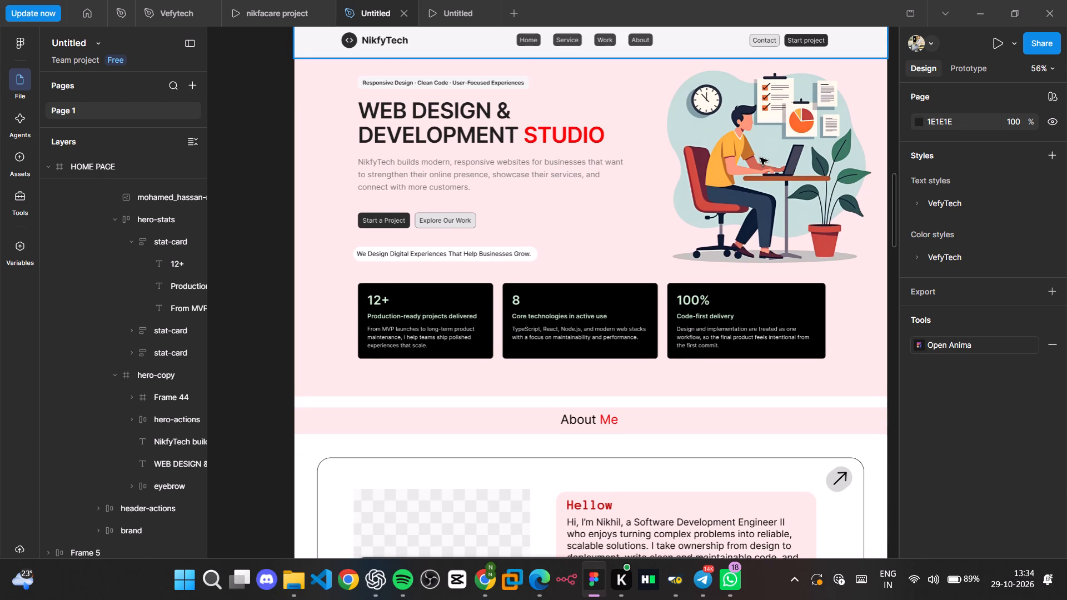
double_click(760, 158)
double_click(760, 158)
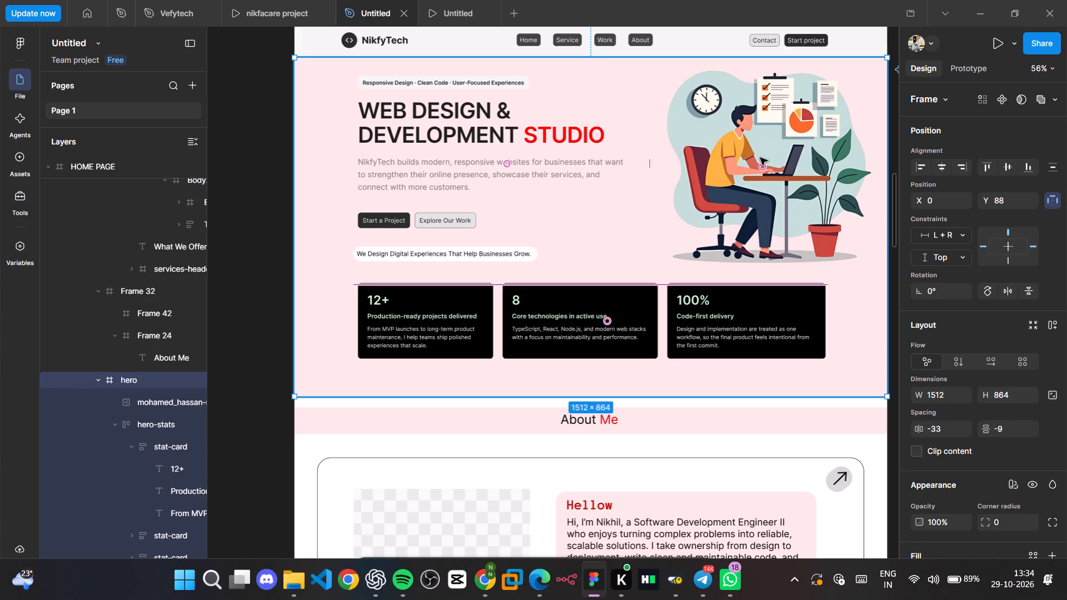
drag(760, 158, 739, 157)
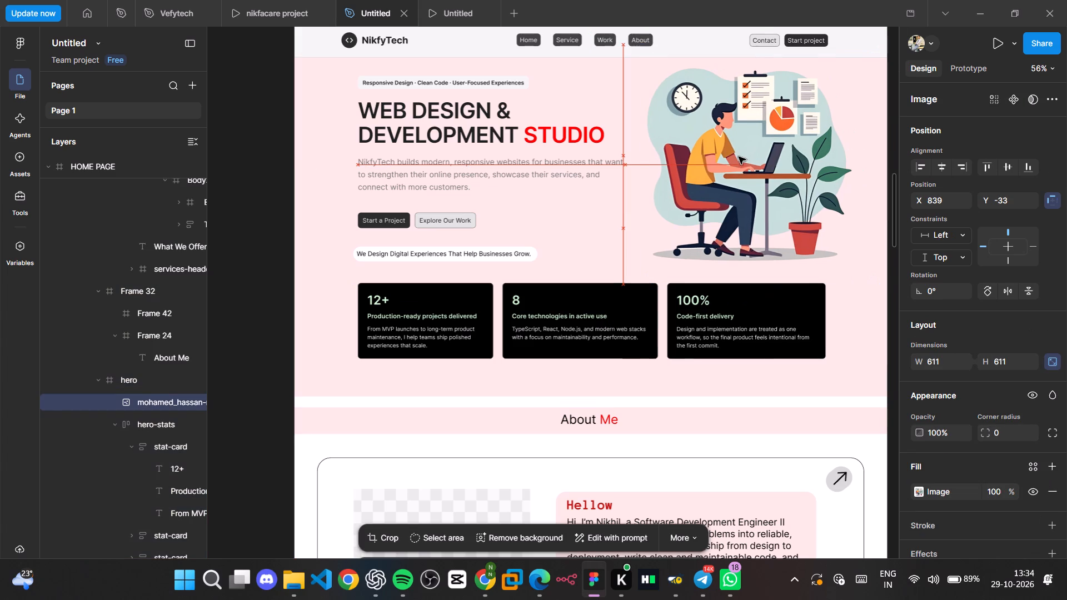
drag(739, 157, 727, 158)
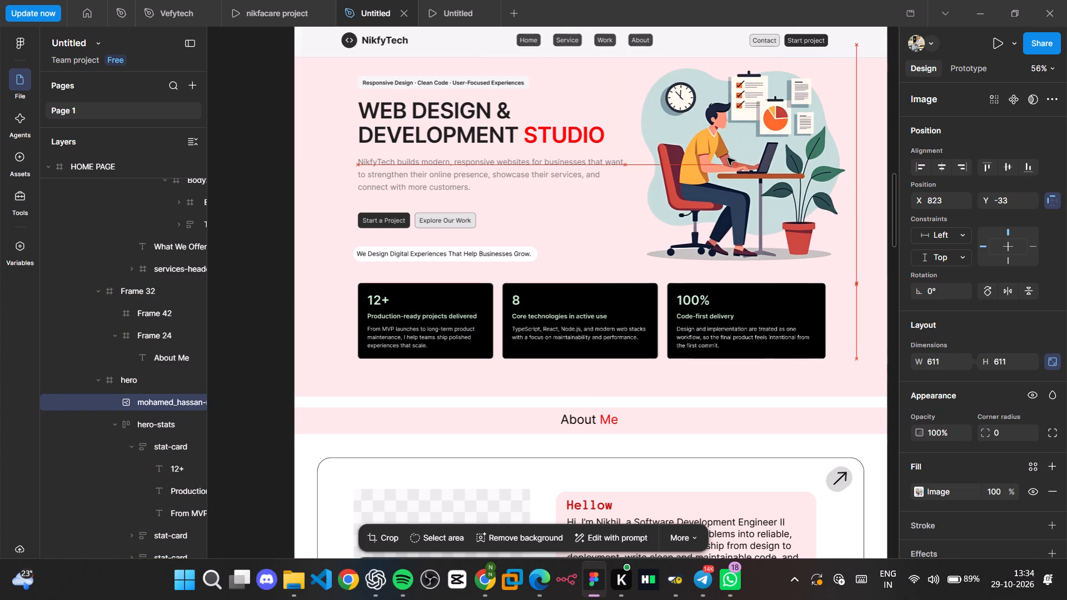
drag(727, 158, 729, 158)
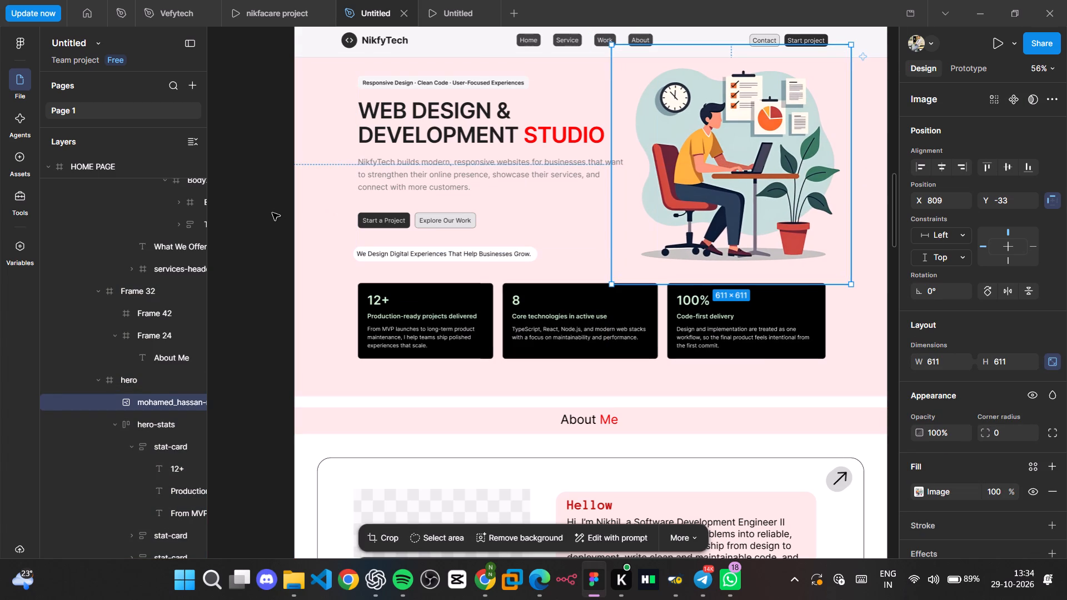
click(276, 215)
Examine the About Me, What We Offer and Selected work sections further down the page.
scroll(276, 215, down, 6)
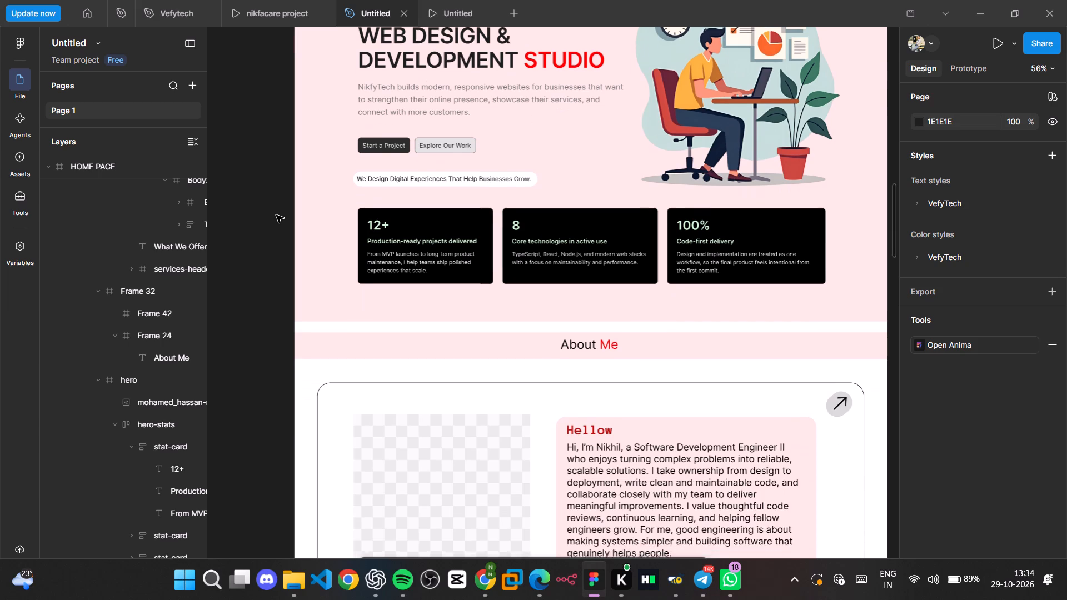
scroll(276, 215, down, 10)
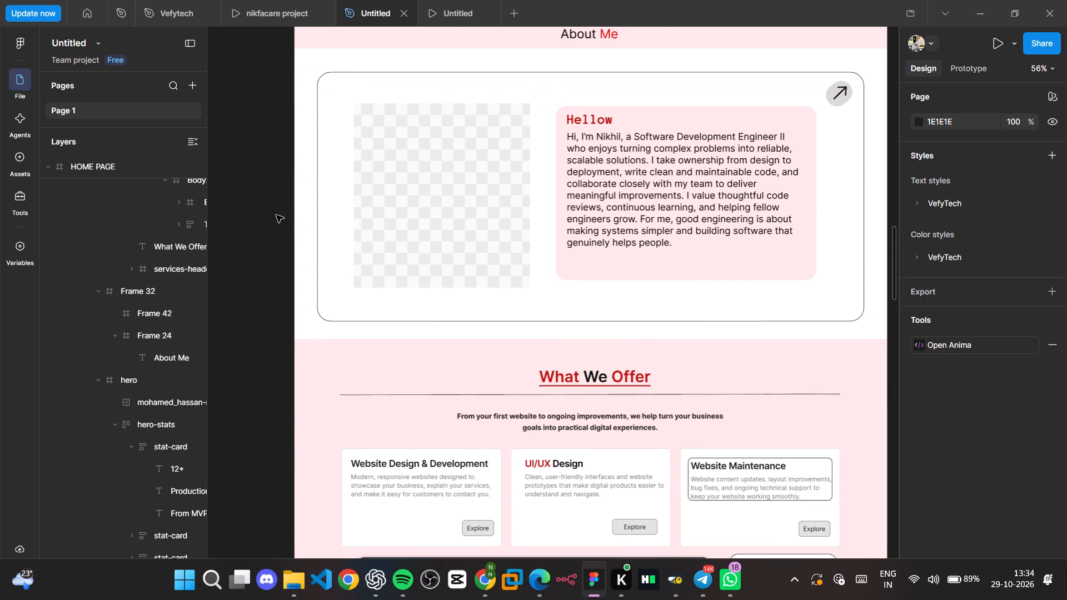
scroll(276, 215, down, 4)
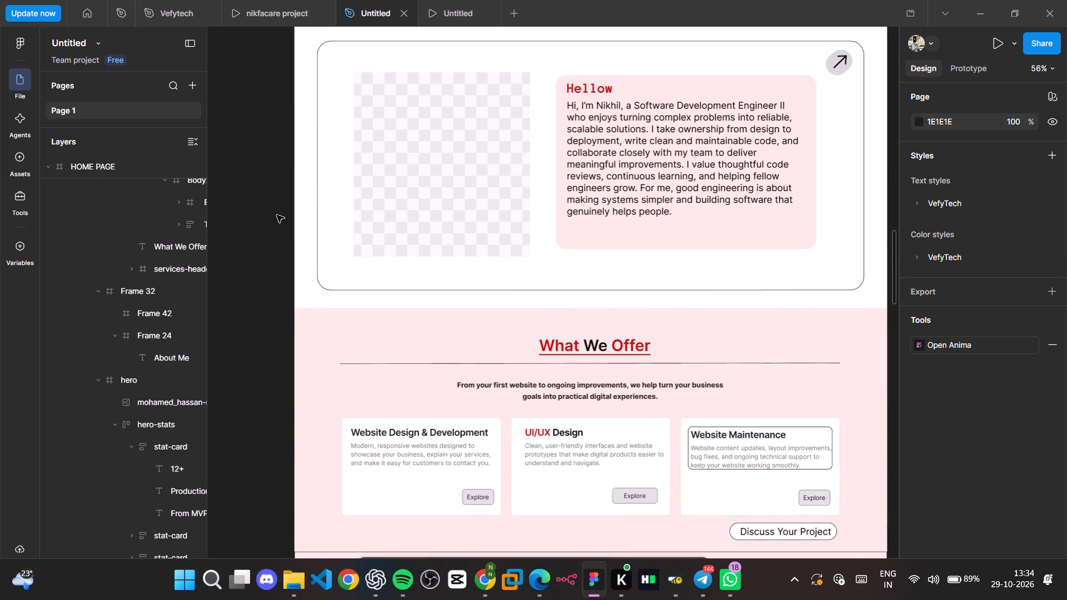
scroll(277, 215, down, 12)
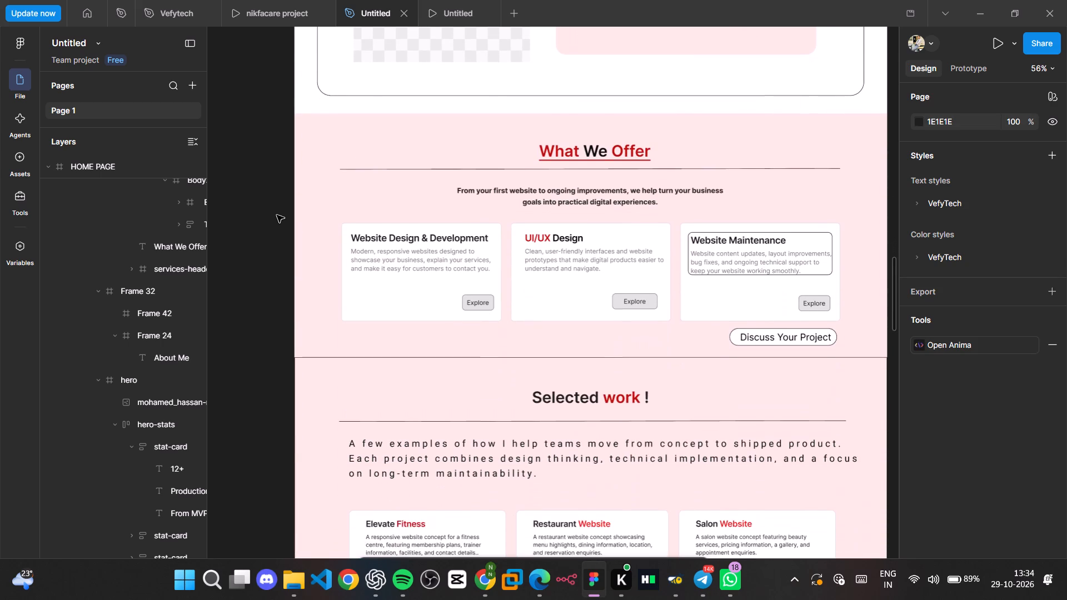
scroll(277, 215, down, 14)
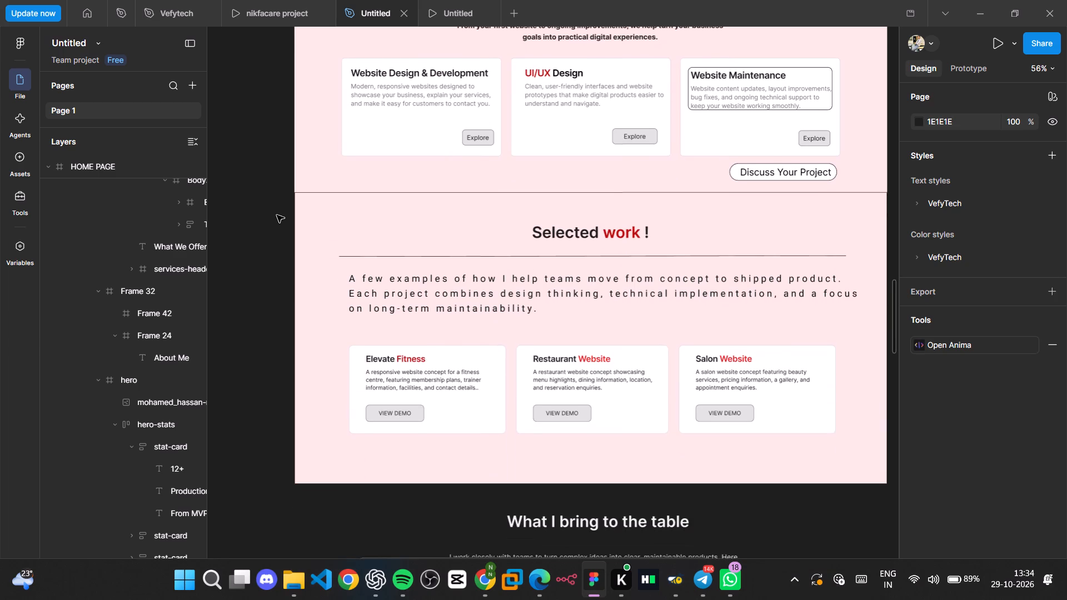
scroll(277, 215, up, 3)
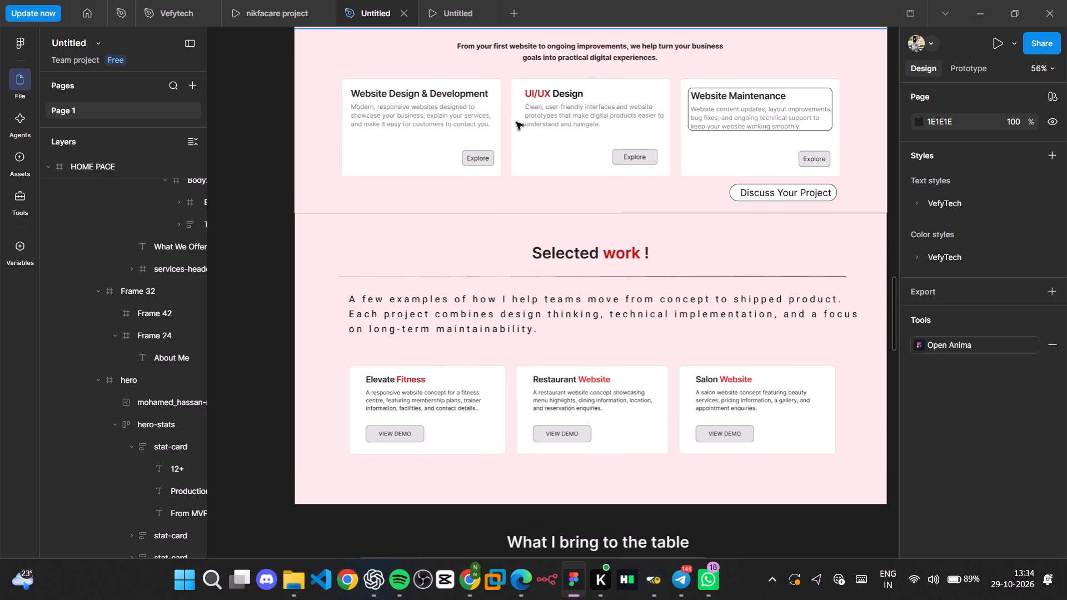
Move the Explore button group in the Website Design & Development card left to X 258, Y 183.
double_click(482, 160)
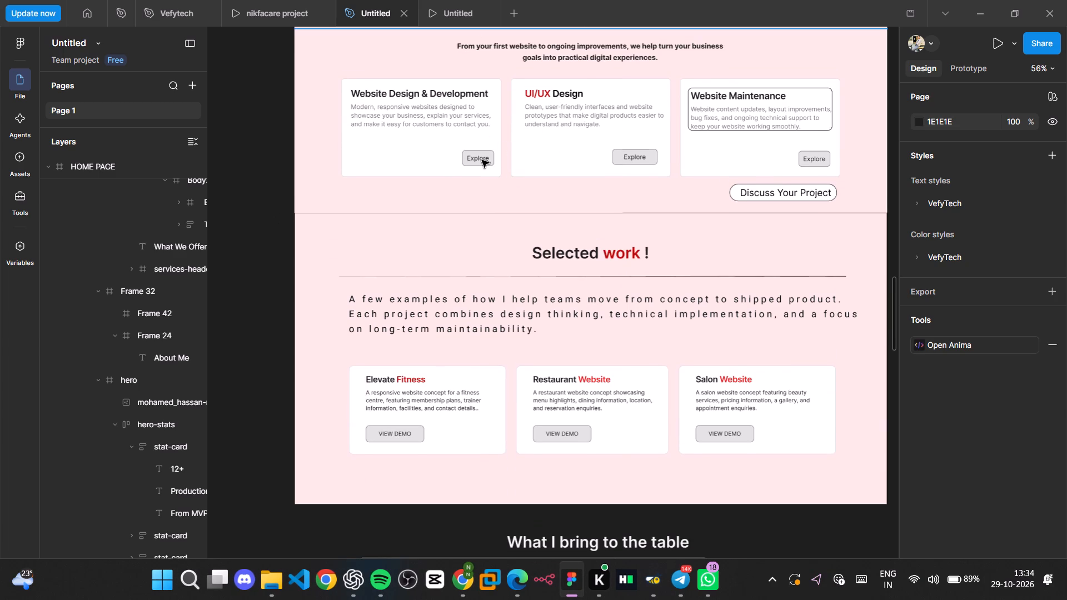
double_click(482, 160)
double_click(482, 160)
double_click(482, 160)
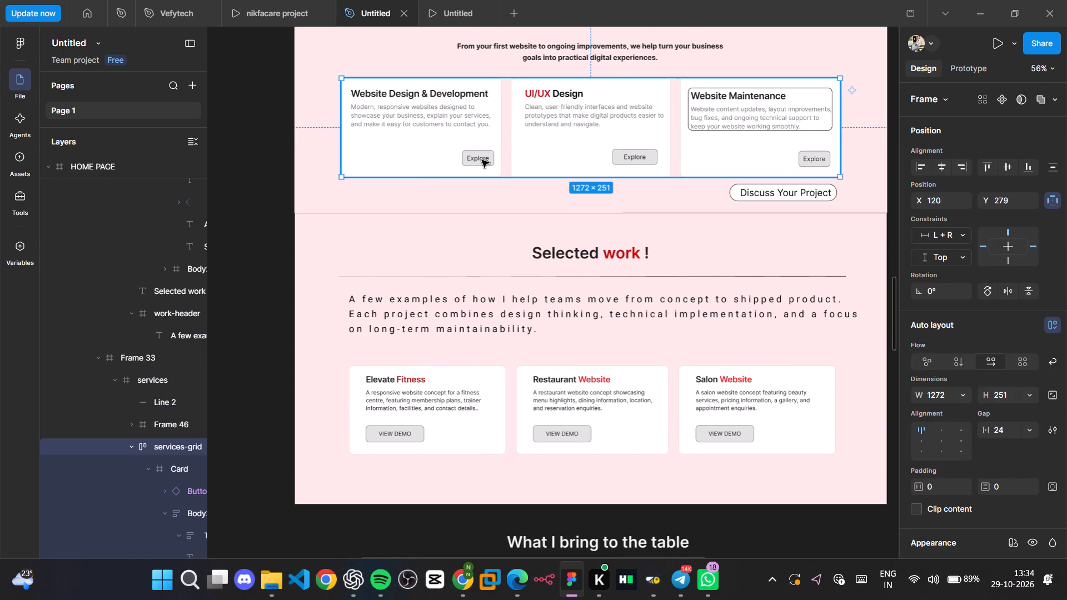
double_click(482, 160)
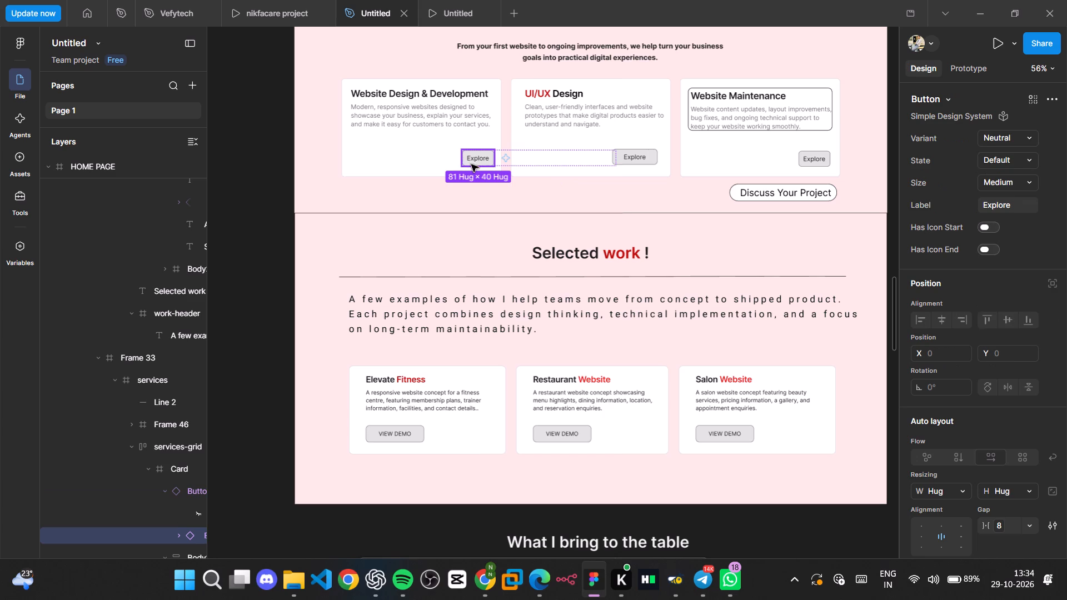
drag(460, 158, 440, 155)
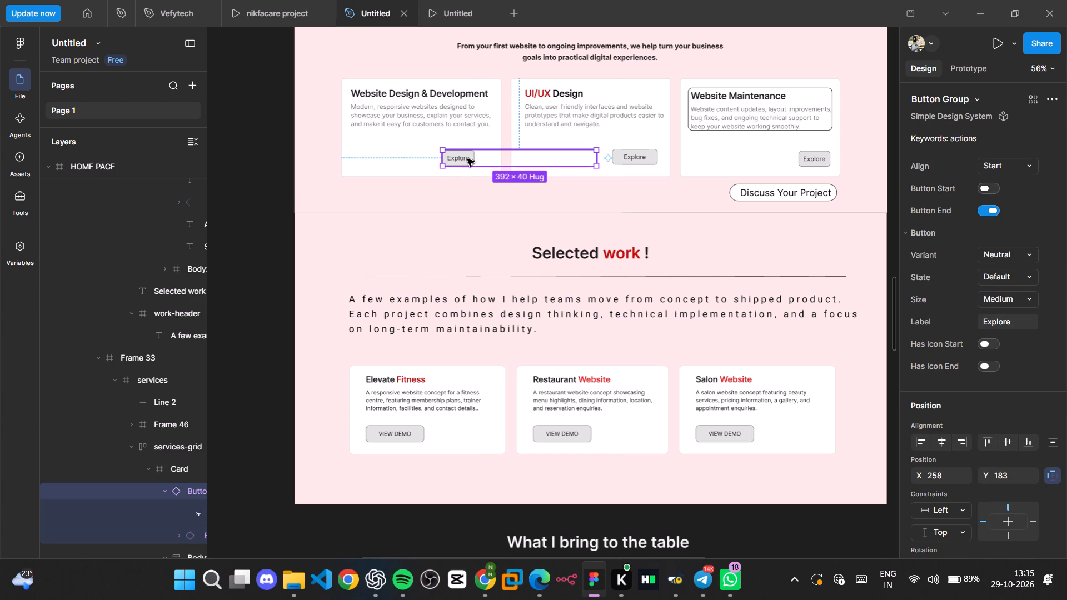
Detach the Explore button group in the Website Design & Development card from its component.
click(467, 159)
double_click(470, 161)
click(473, 157)
click(473, 158)
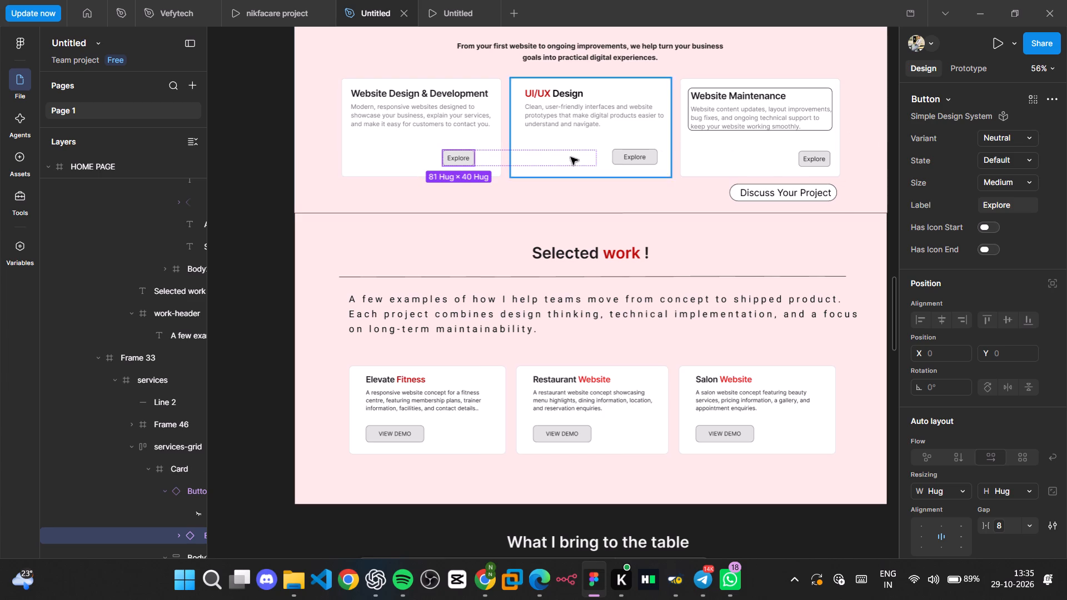
click(497, 156)
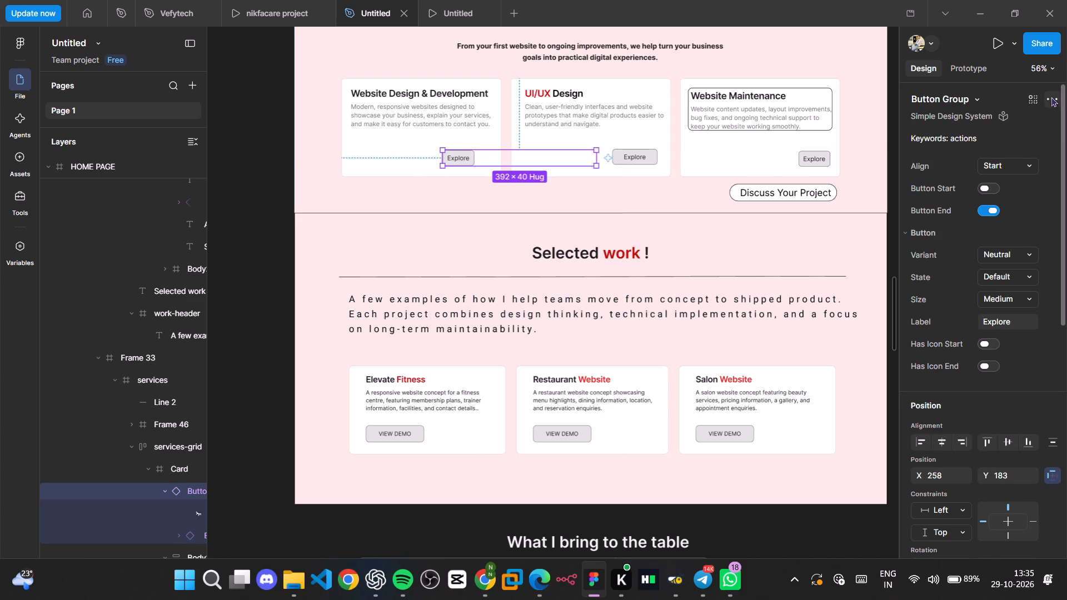
click(1050, 97)
click(1002, 147)
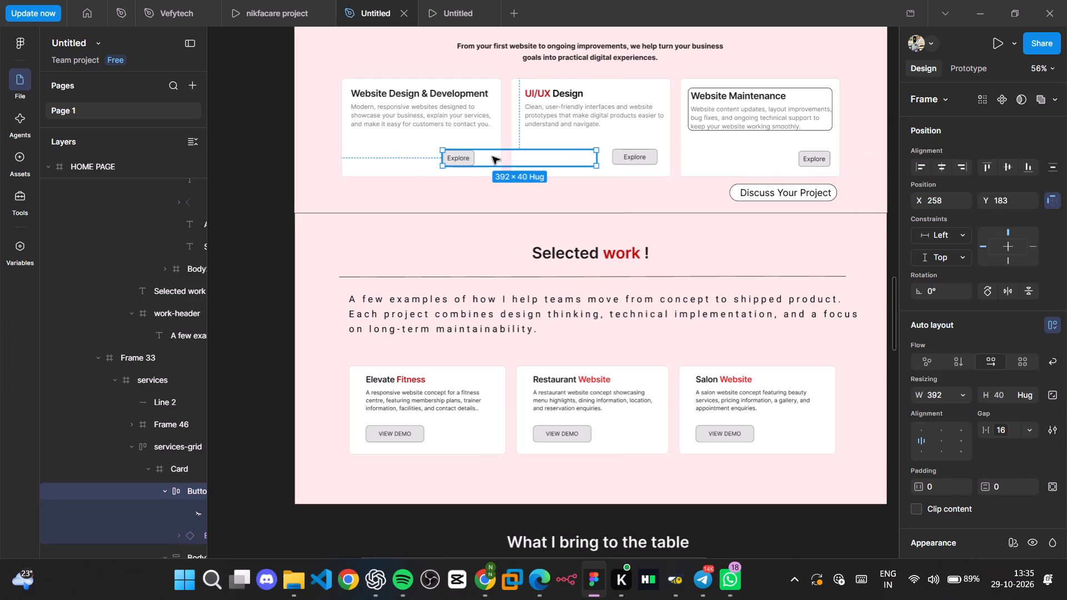
Extend the detached button group leftwards to X 212 with a width of 438, and remove its auto layout.
click(443, 157)
drag(441, 157, 425, 156)
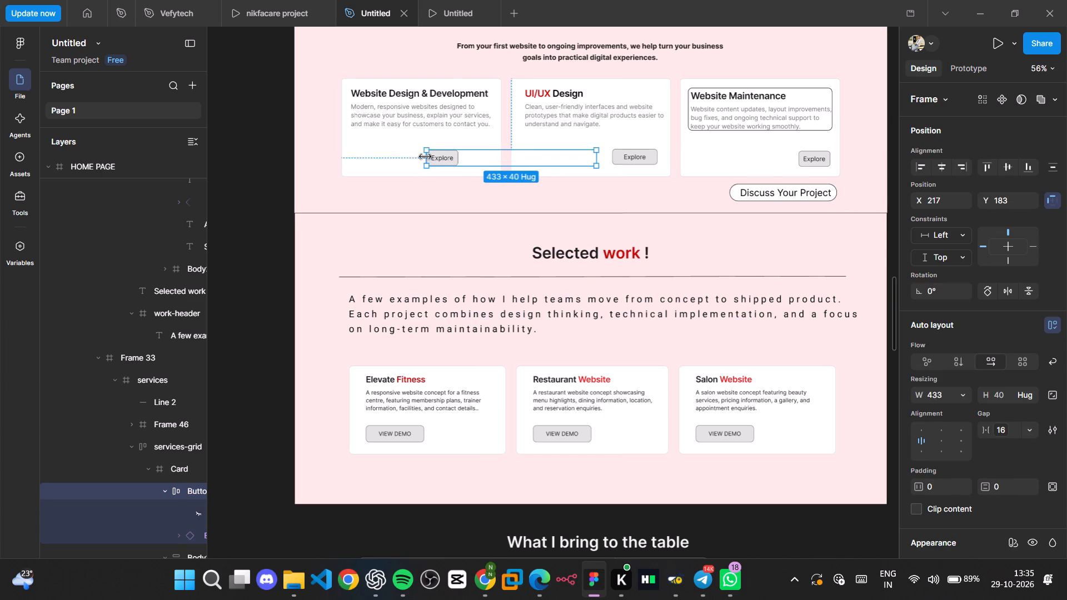
drag(425, 156, 425, 156)
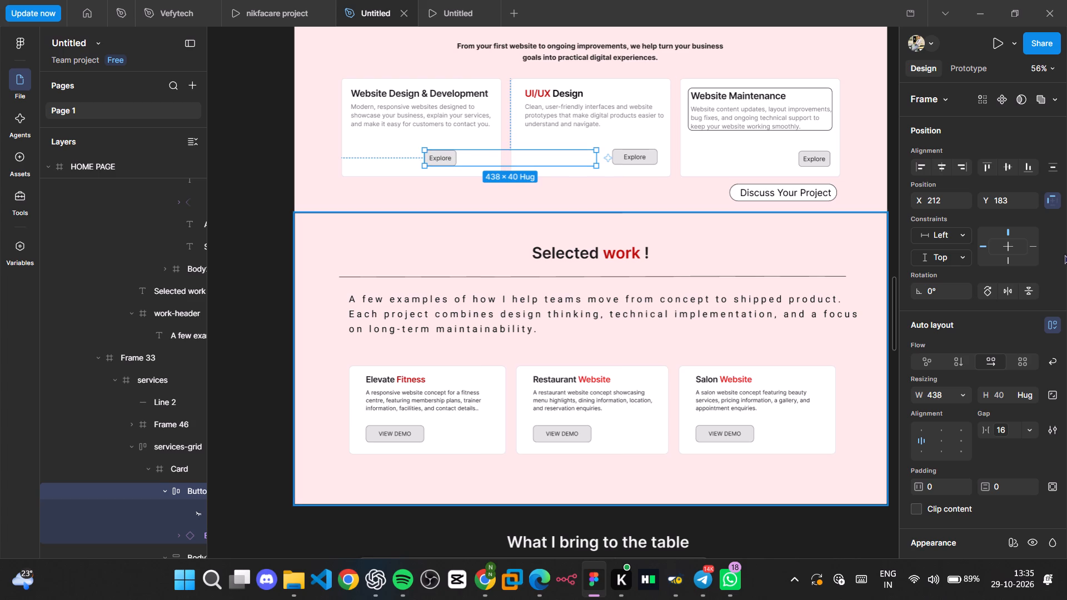
click(1049, 325)
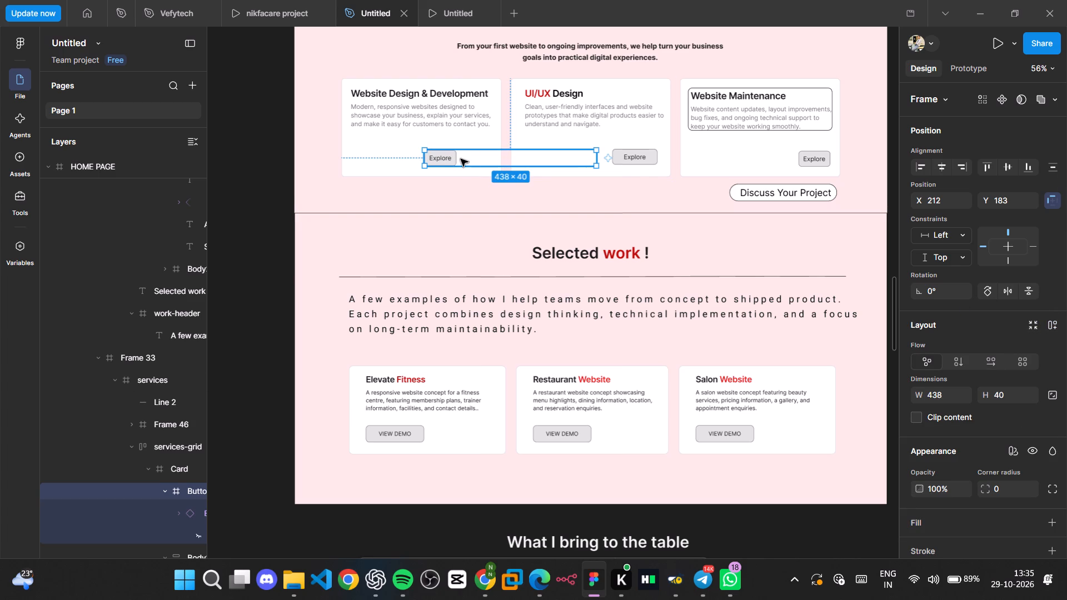
Detach the Explore button inside the Website Design & Development card's group from its component and delete it.
click(449, 158)
double_click(449, 158)
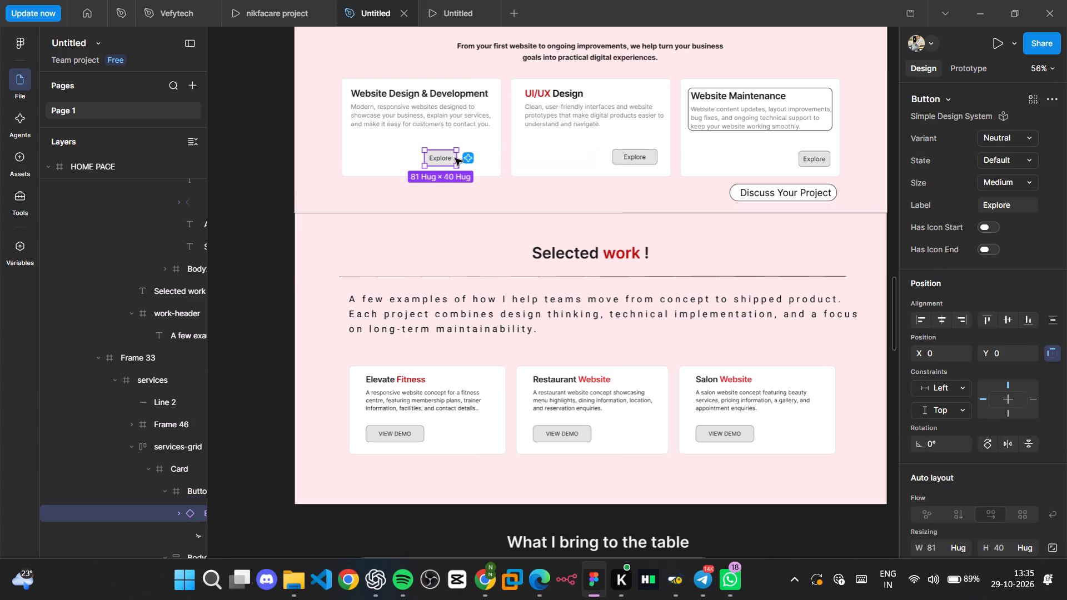
click(1051, 102)
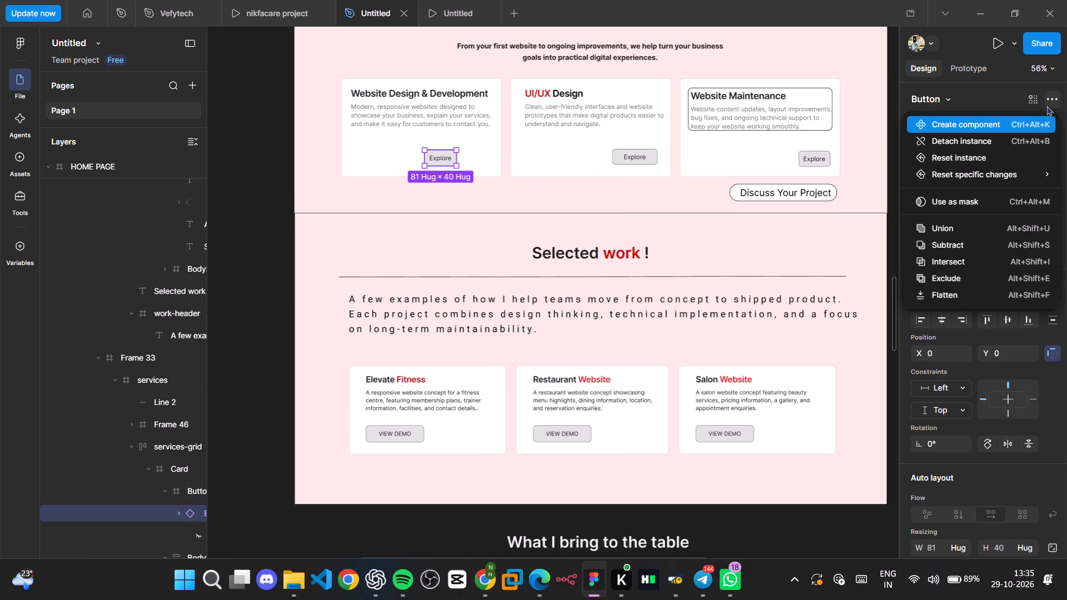
click(1015, 143)
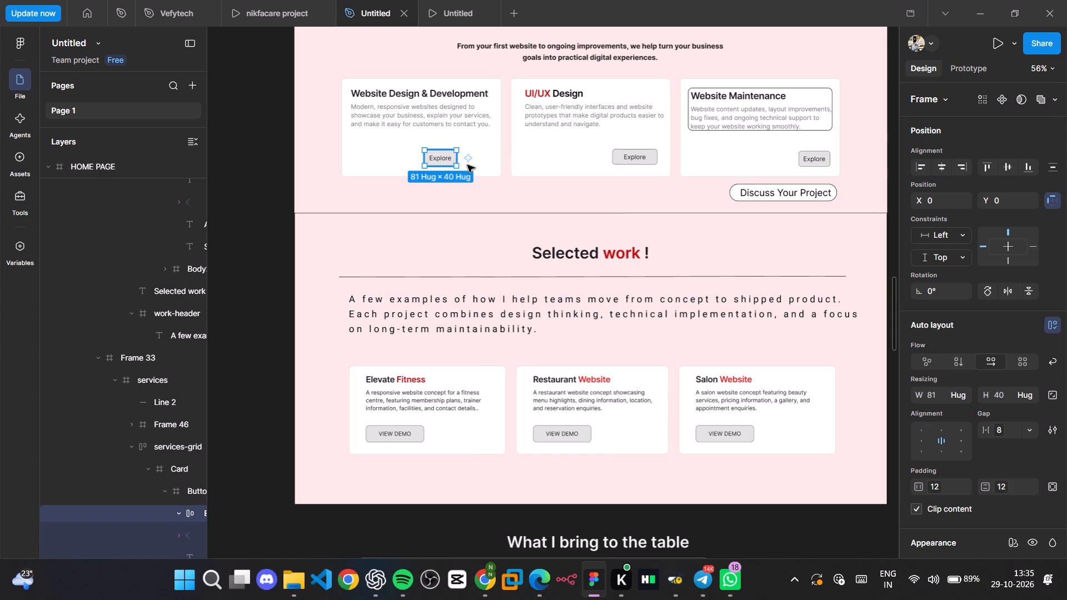
key(BackSpace)
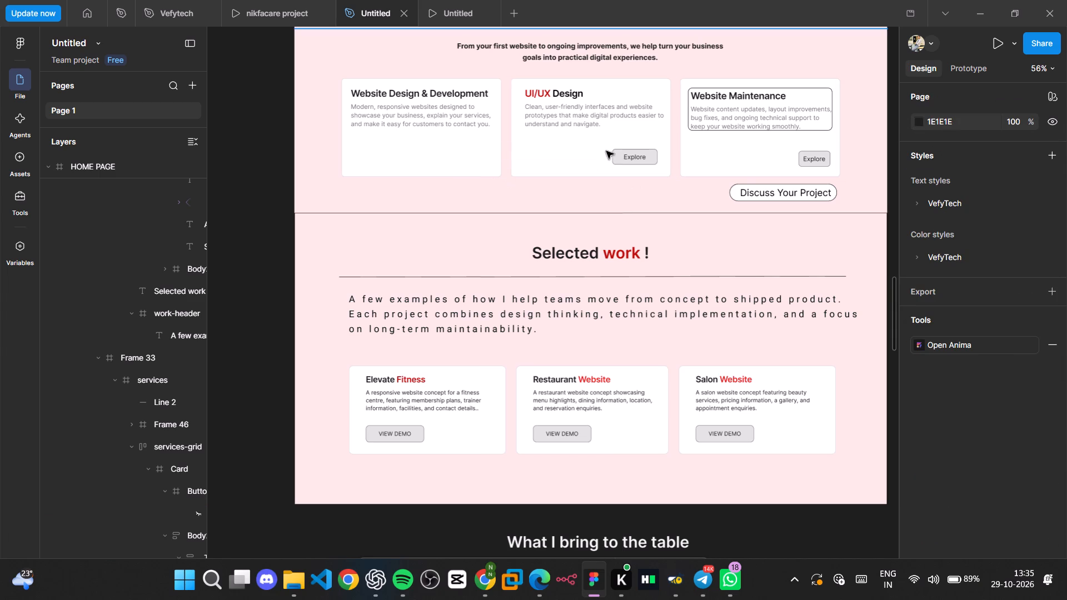
Duplicate the UI/UX Design card's Explore button group and place the copy in the Website Design & Development card's group at X 38, Y -3.
triple_click(615, 158)
double_click(615, 158)
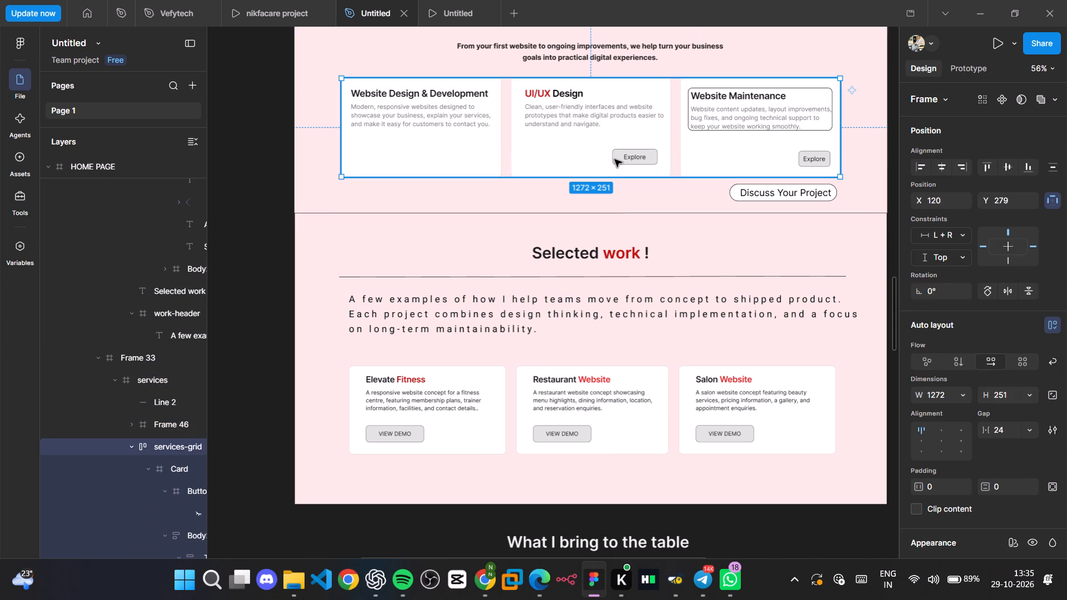
double_click(627, 153)
double_click(639, 153)
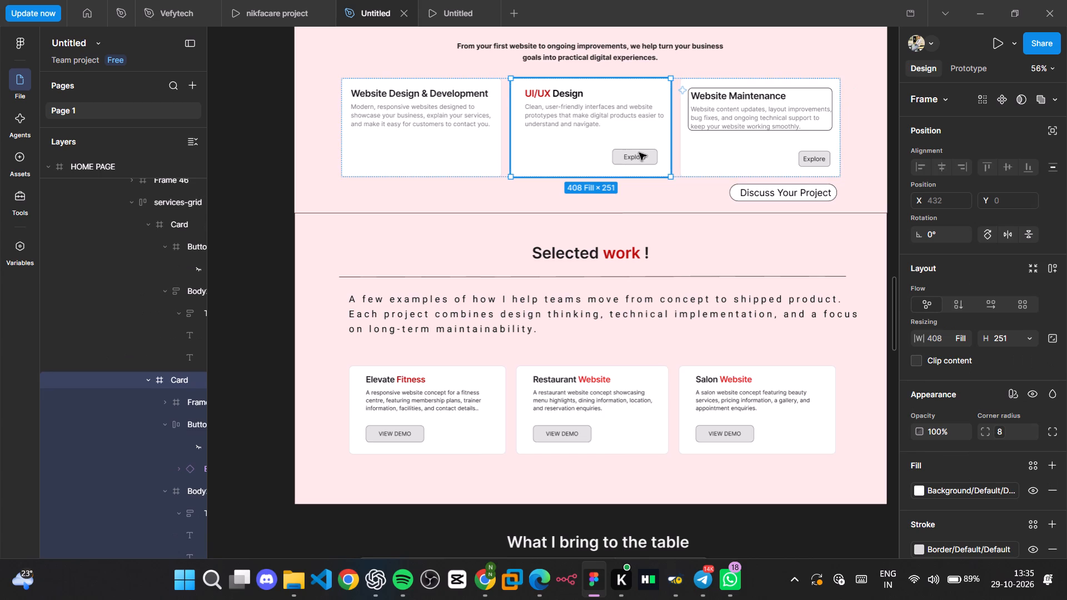
key(ctrl+d)
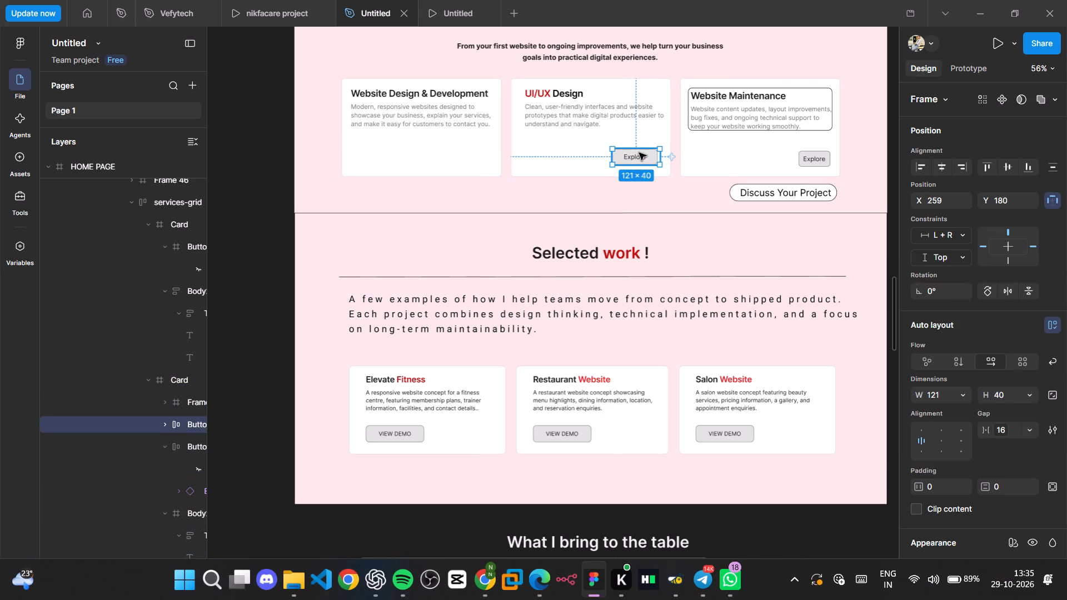
drag(639, 153, 468, 154)
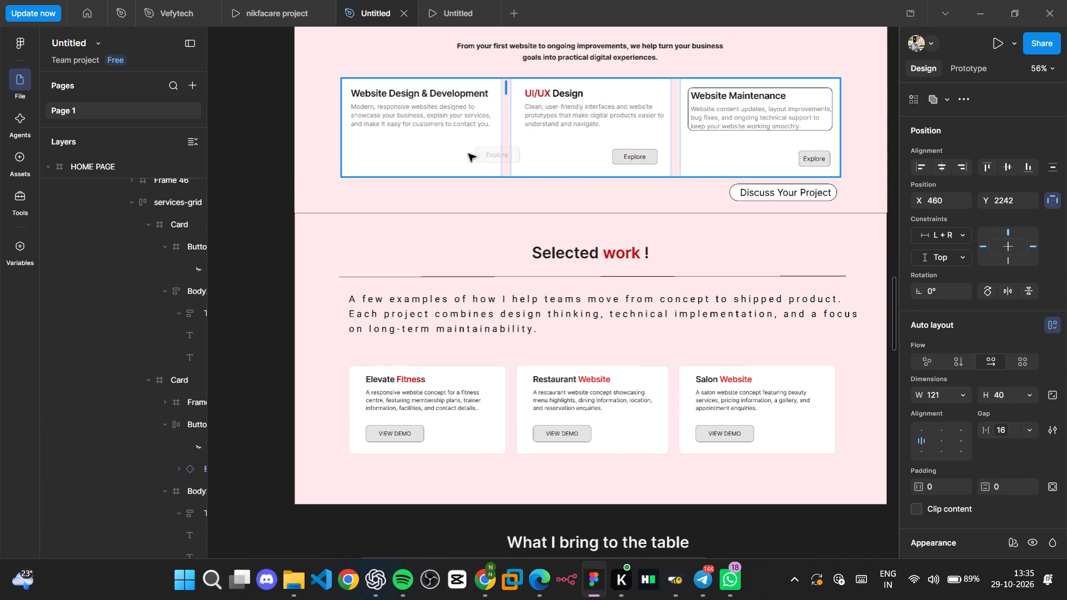
drag(468, 154, 466, 154)
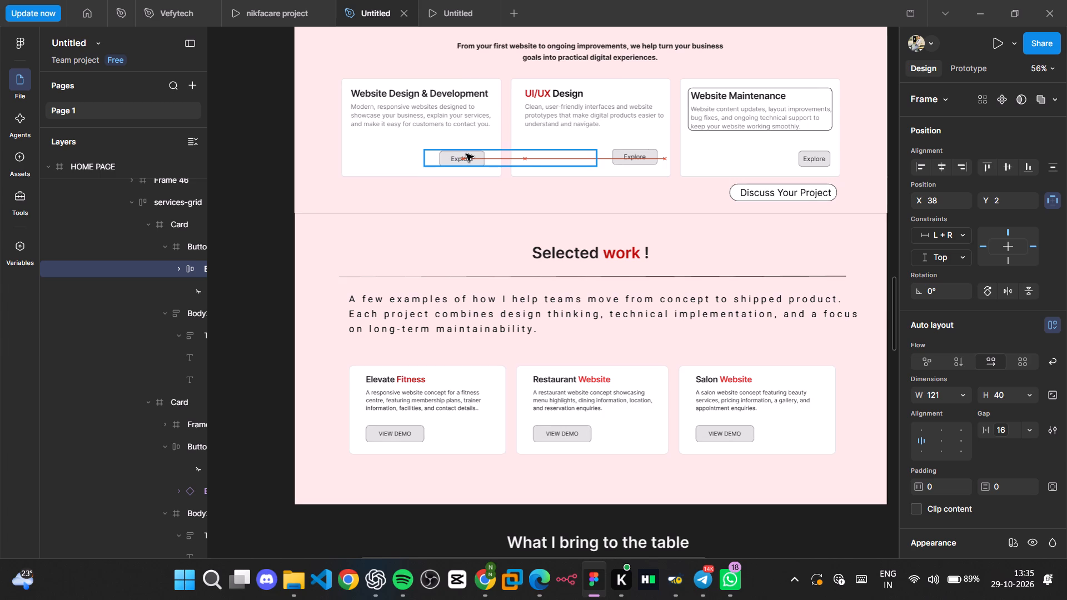
drag(466, 154, 466, 152)
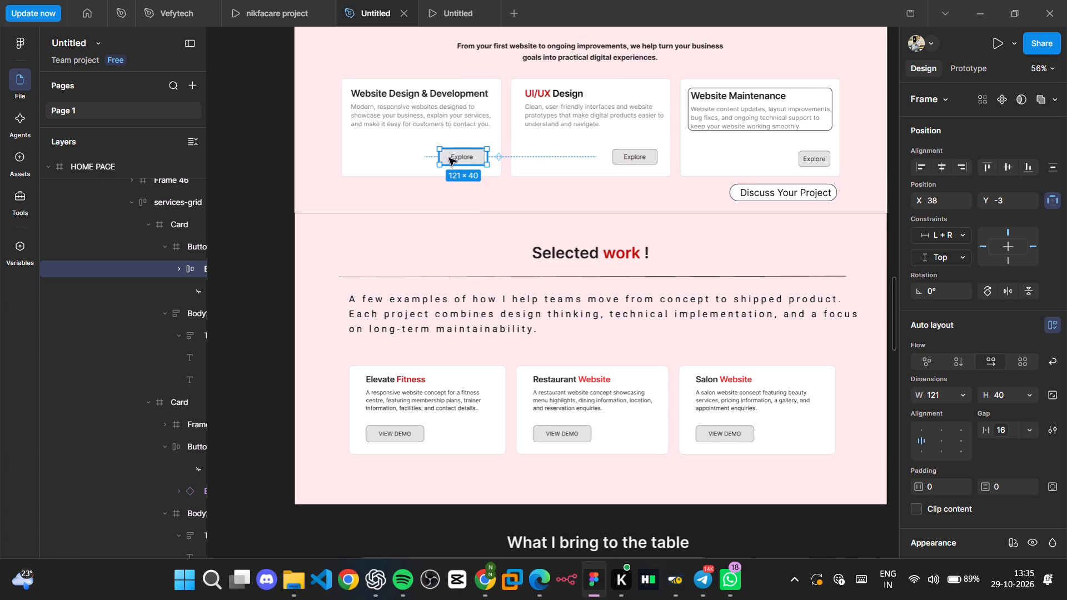
Nudge the copied Explore button in the Website Design & Development card rightwards to X 47, keeping Y -3.
key(Right)
key(Right)
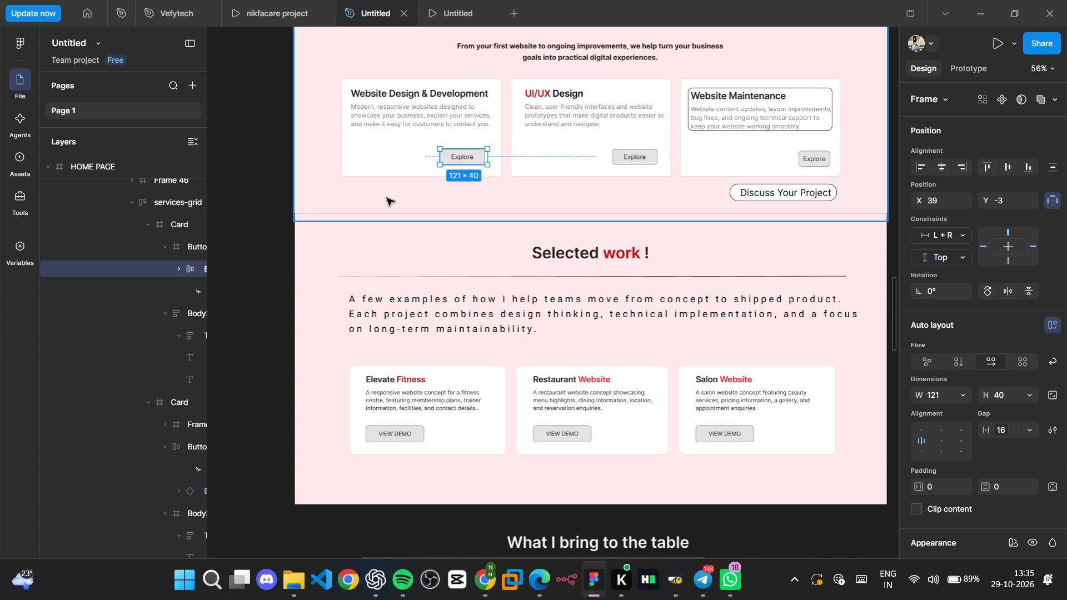
key(Right)
key(Right)
key(Right)
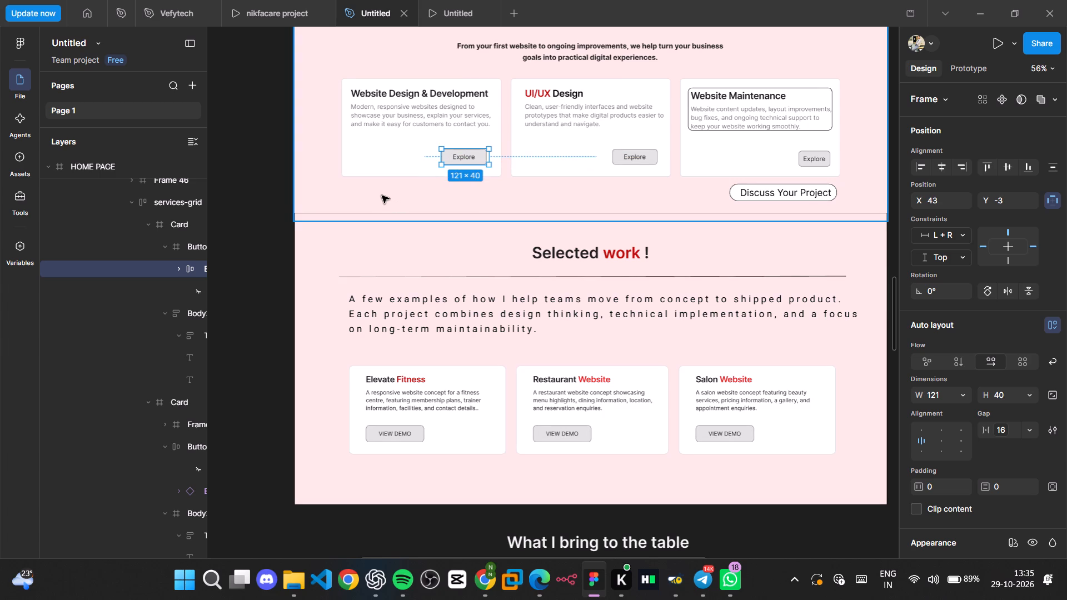
key(Right)
key(Right)
key(Right)
key(Right)
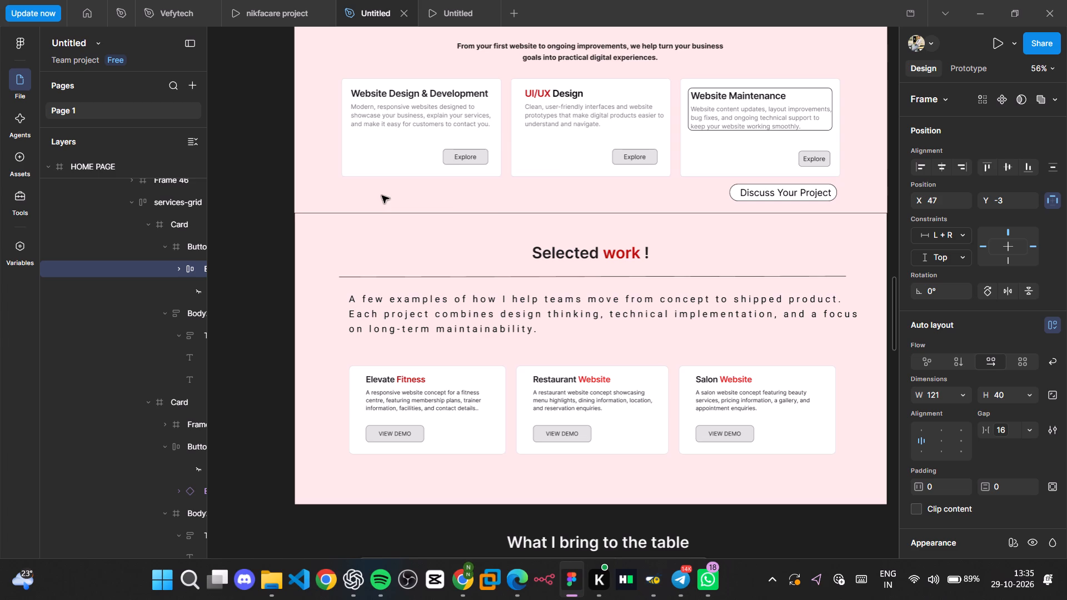
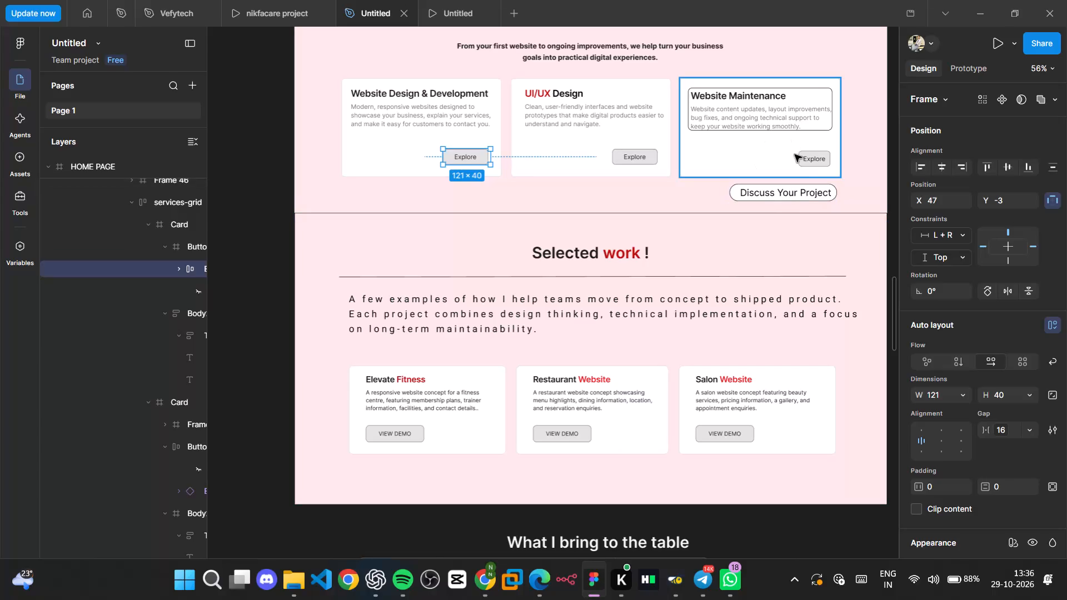
Delete the outlined frame surrounding the heading and description in the Website Maintenance card.
triple_click(806, 160)
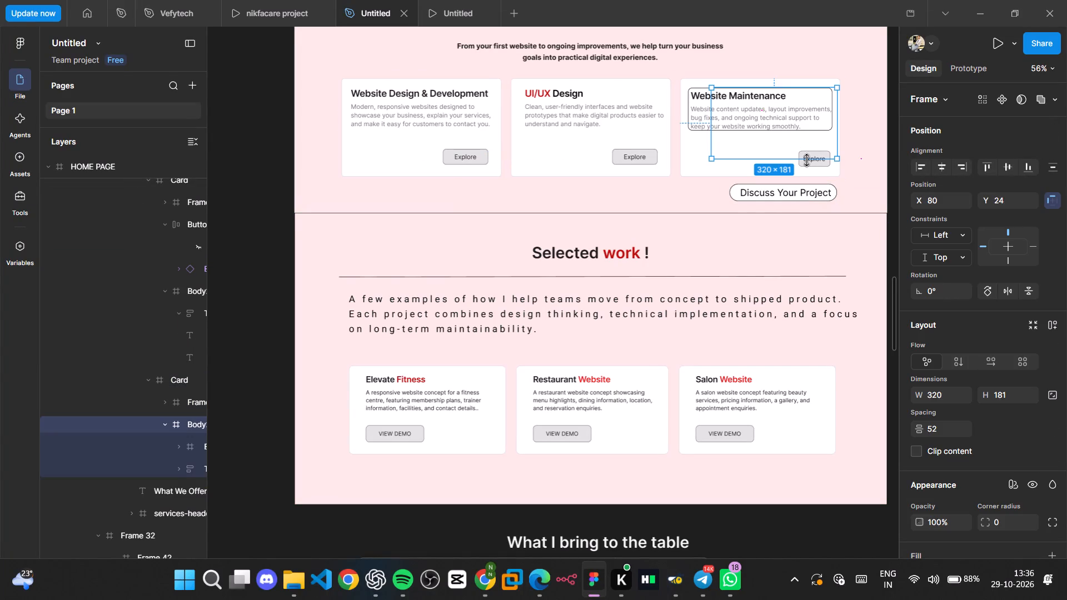
click(802, 119)
key(BackSpace)
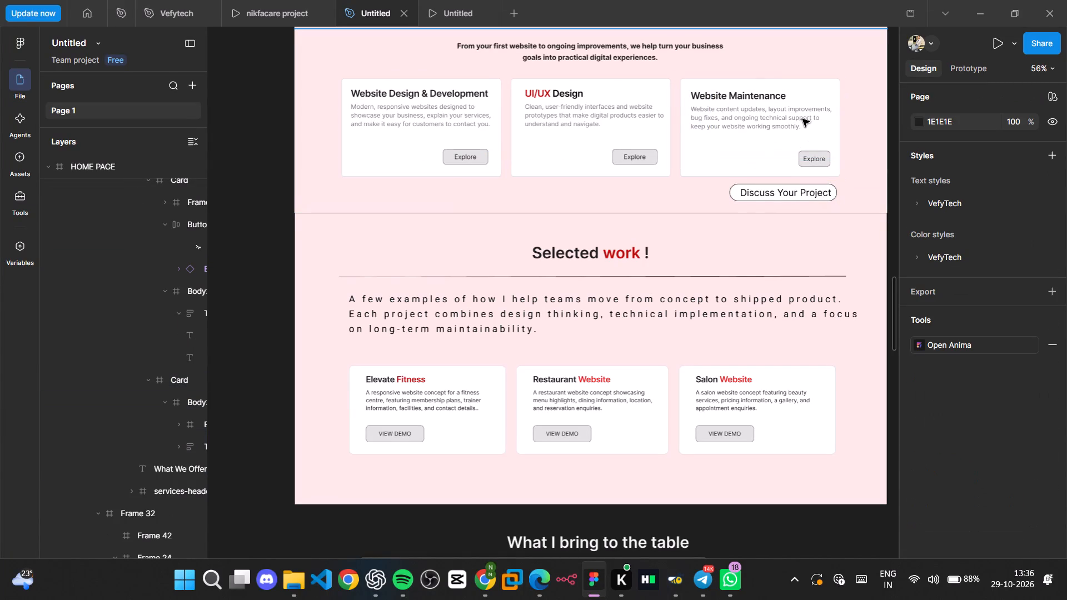
Delete the Explore button from the Website Maintenance card.
triple_click(810, 161)
triple_click(809, 161)
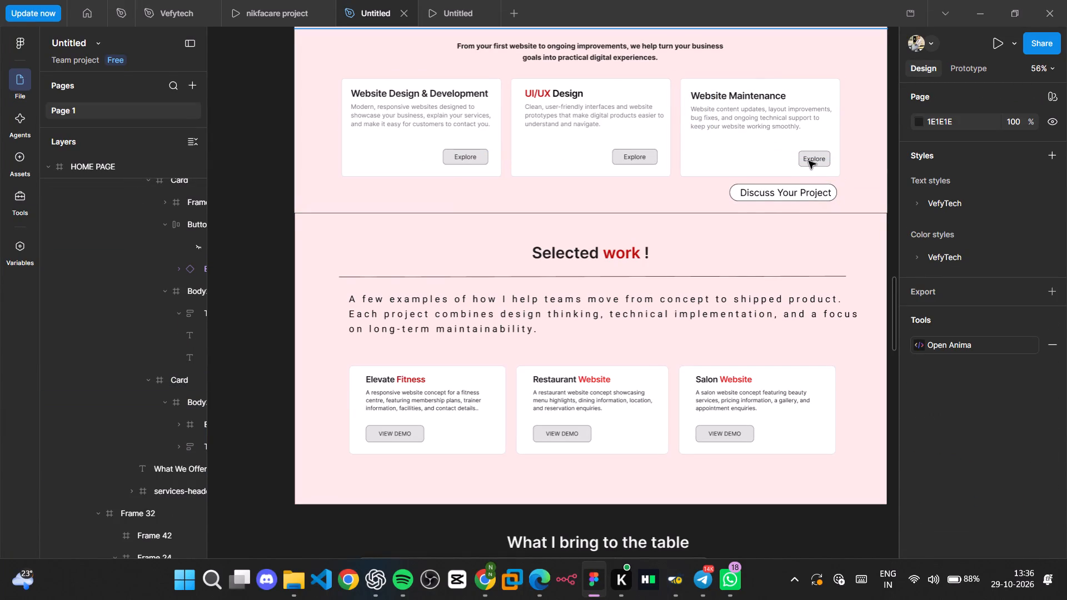
triple_click(809, 161)
click(809, 161)
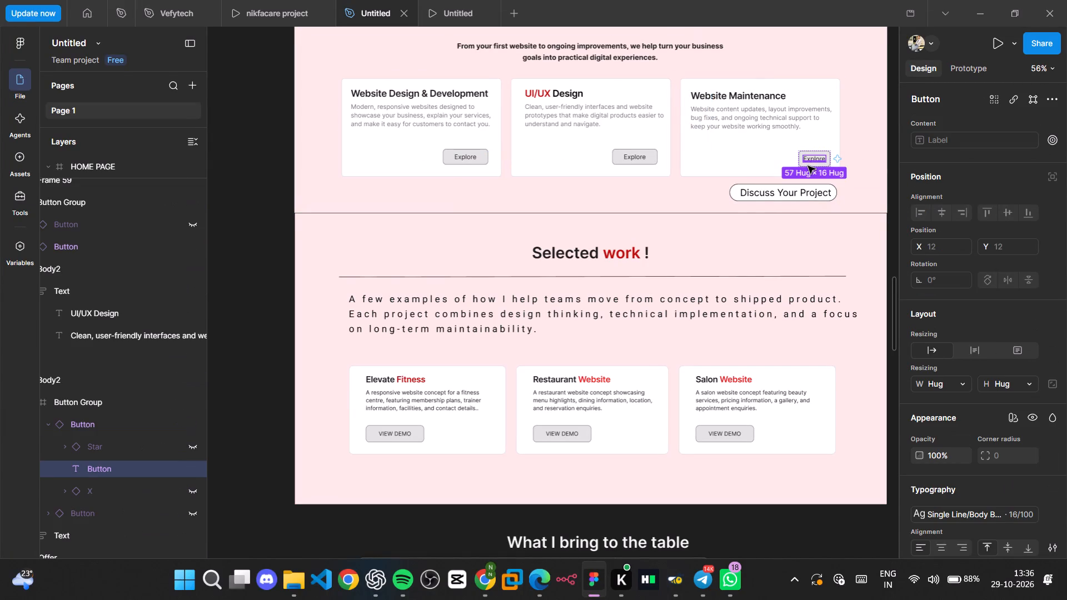
click(806, 164)
click(802, 167)
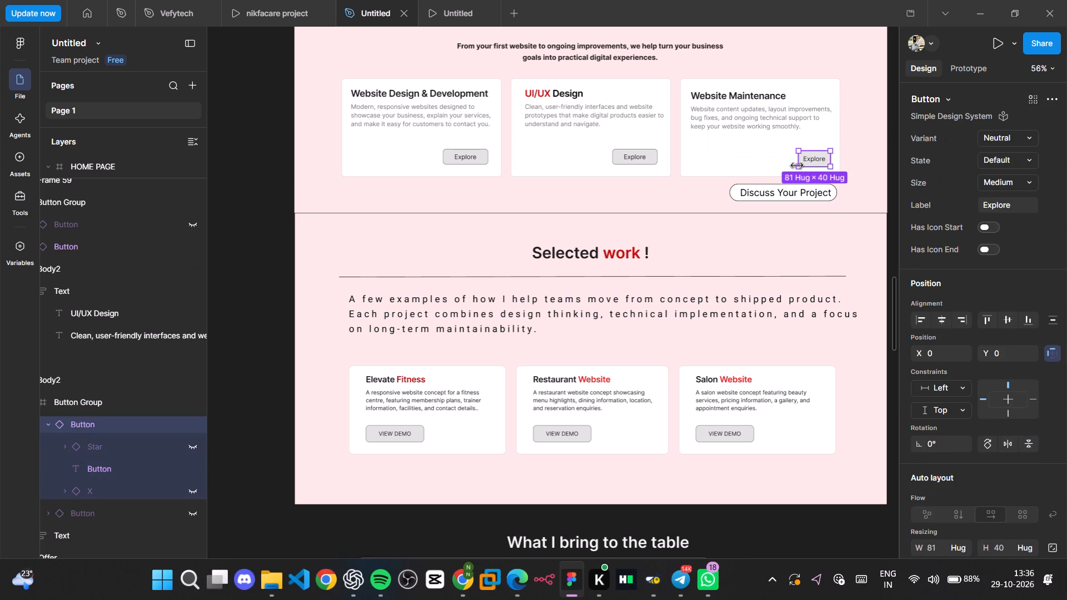
key(BackSpace)
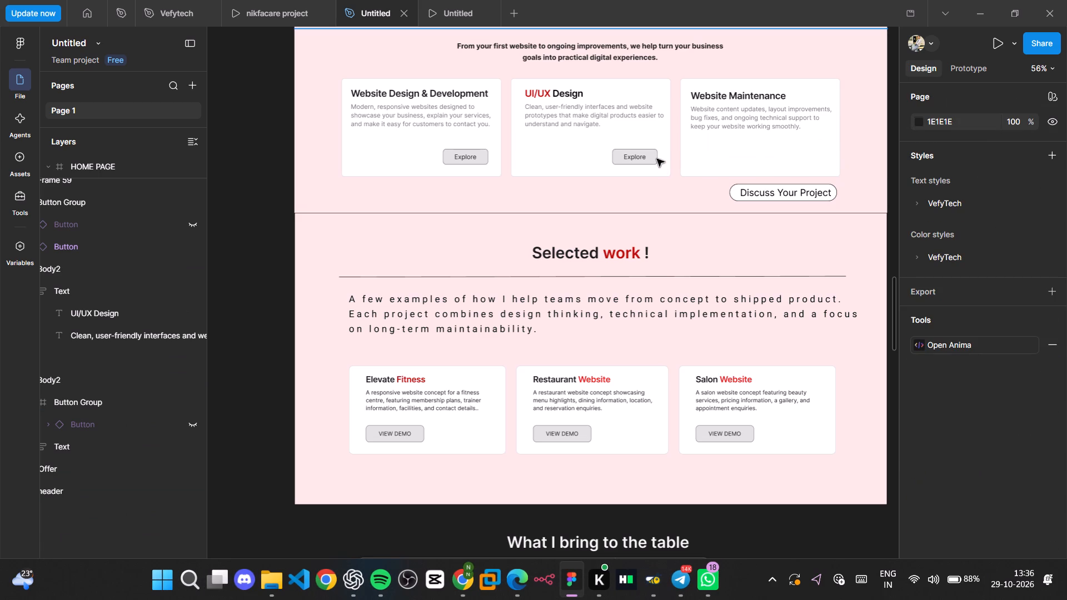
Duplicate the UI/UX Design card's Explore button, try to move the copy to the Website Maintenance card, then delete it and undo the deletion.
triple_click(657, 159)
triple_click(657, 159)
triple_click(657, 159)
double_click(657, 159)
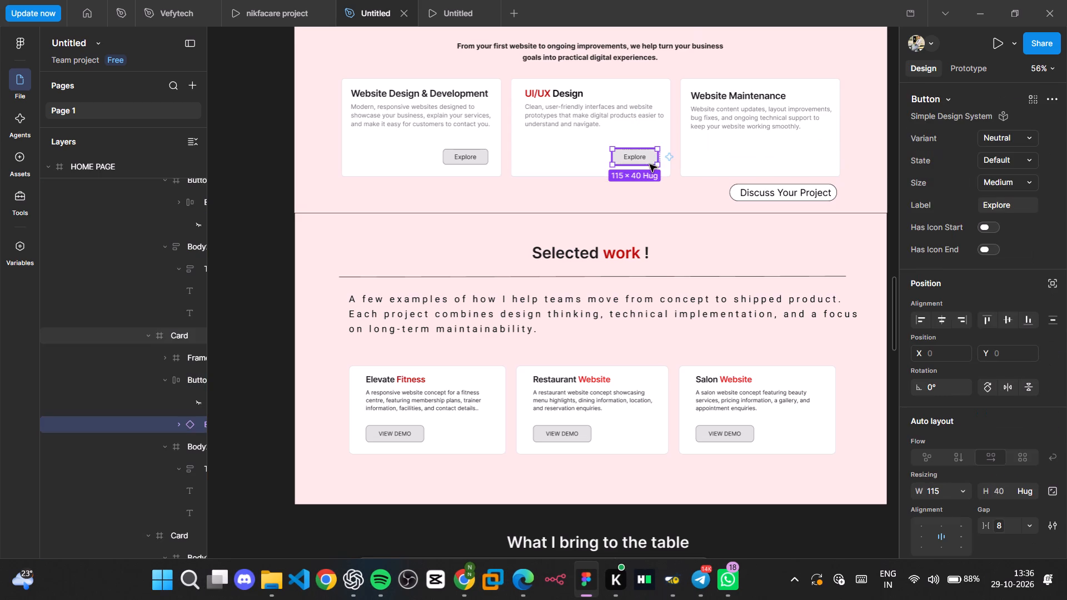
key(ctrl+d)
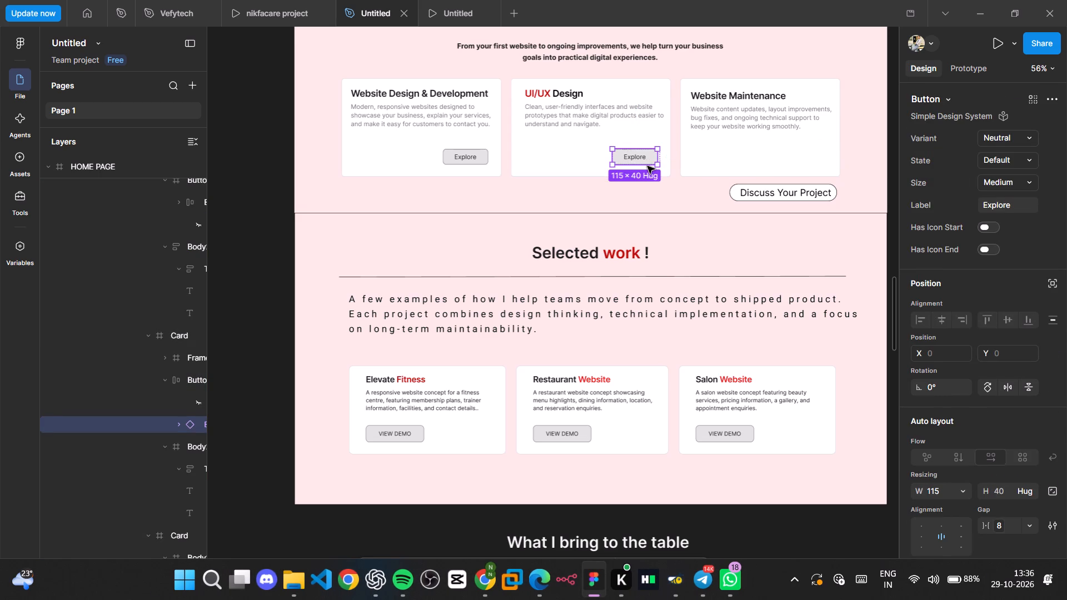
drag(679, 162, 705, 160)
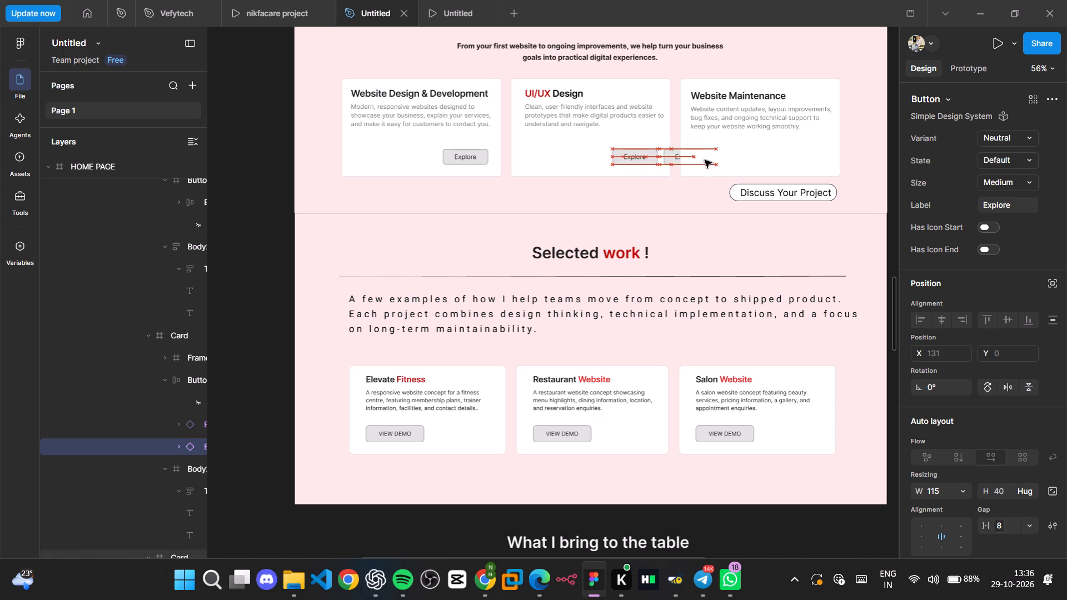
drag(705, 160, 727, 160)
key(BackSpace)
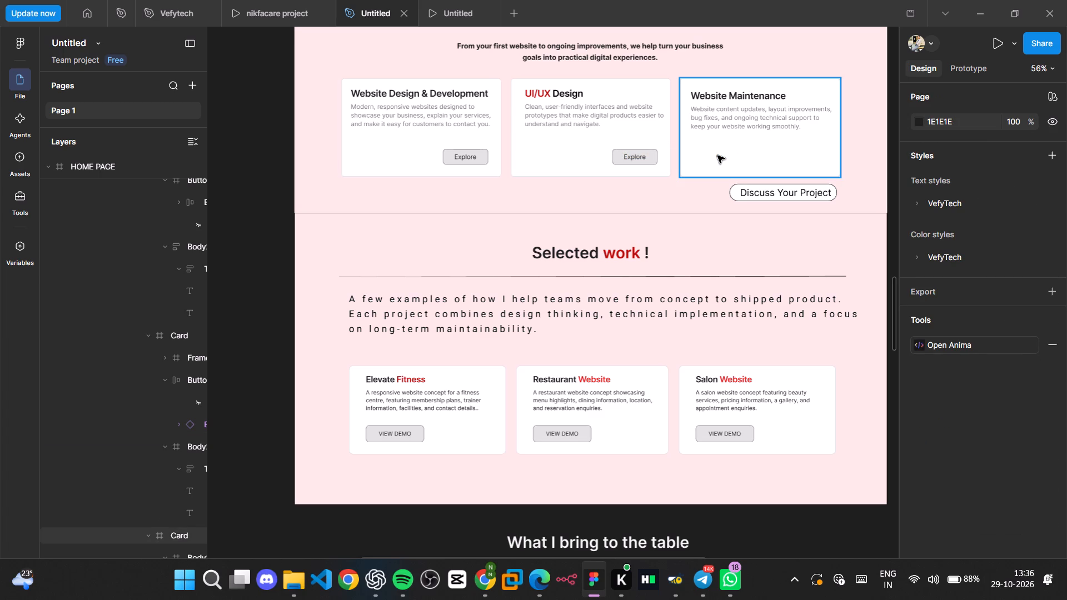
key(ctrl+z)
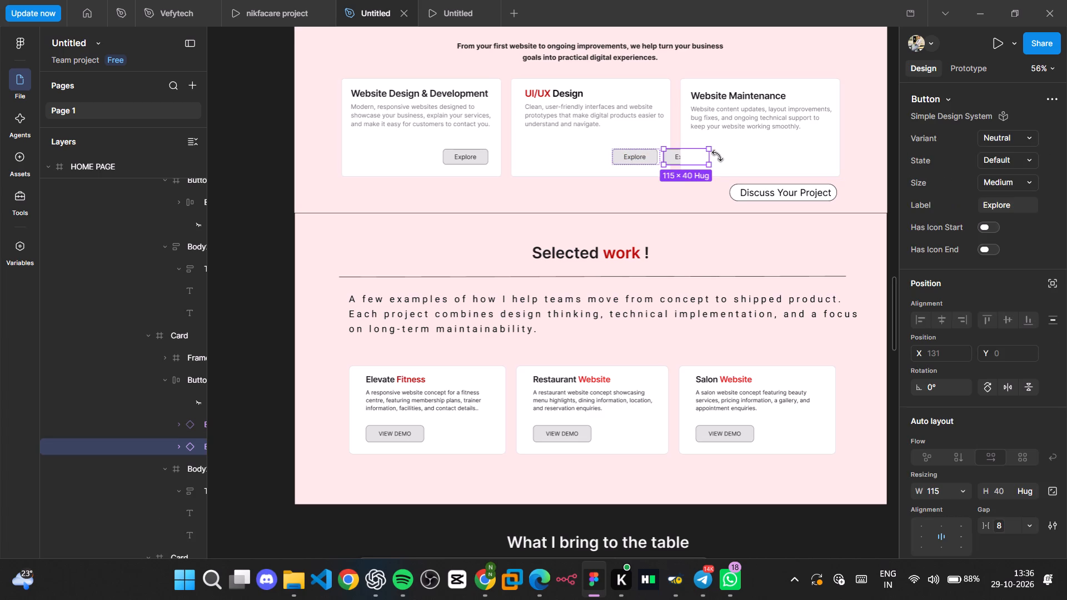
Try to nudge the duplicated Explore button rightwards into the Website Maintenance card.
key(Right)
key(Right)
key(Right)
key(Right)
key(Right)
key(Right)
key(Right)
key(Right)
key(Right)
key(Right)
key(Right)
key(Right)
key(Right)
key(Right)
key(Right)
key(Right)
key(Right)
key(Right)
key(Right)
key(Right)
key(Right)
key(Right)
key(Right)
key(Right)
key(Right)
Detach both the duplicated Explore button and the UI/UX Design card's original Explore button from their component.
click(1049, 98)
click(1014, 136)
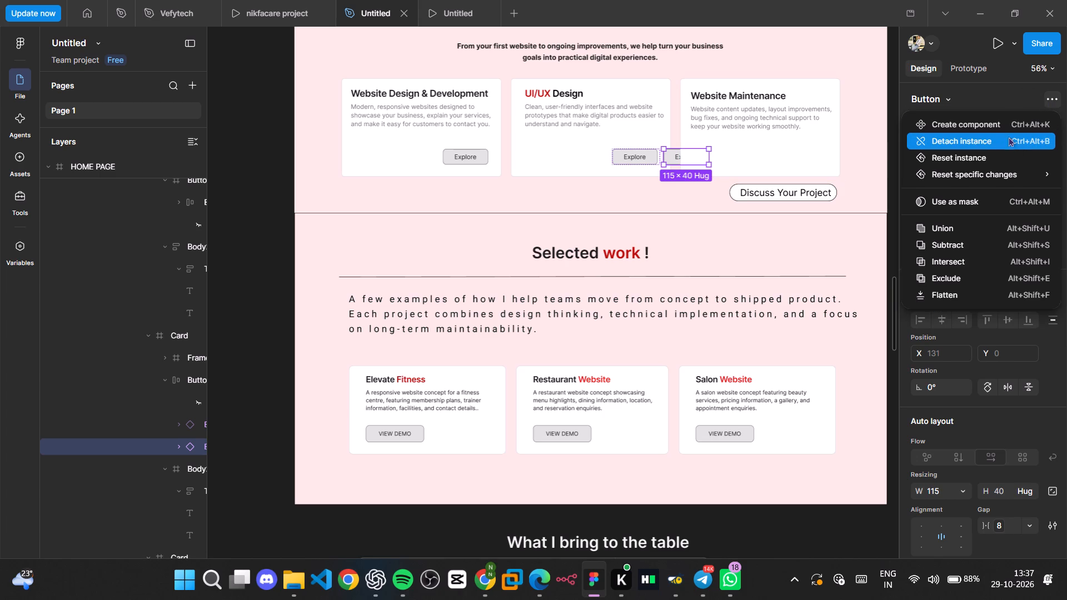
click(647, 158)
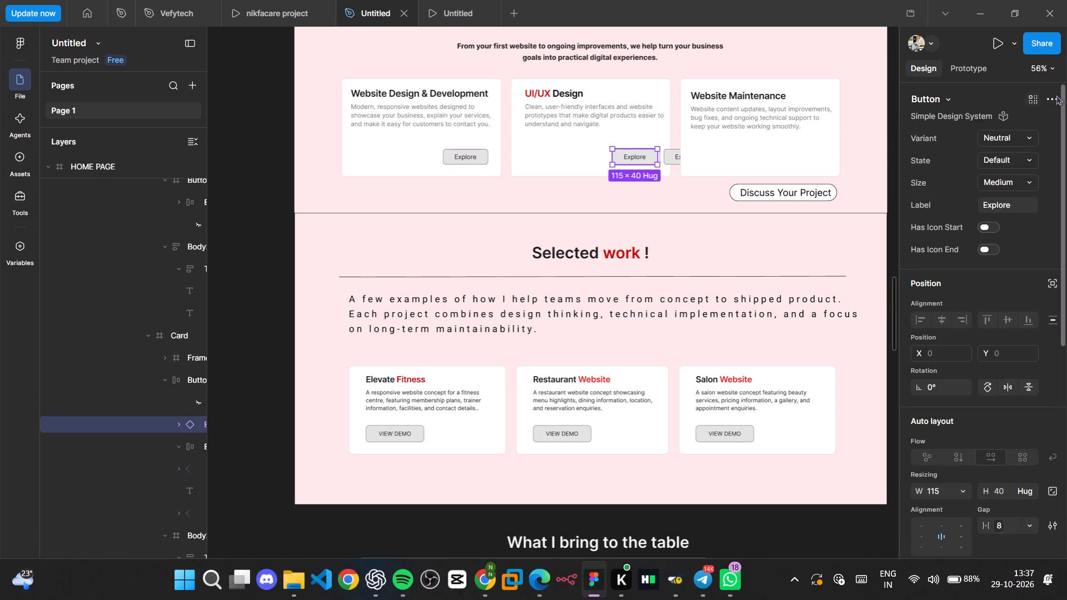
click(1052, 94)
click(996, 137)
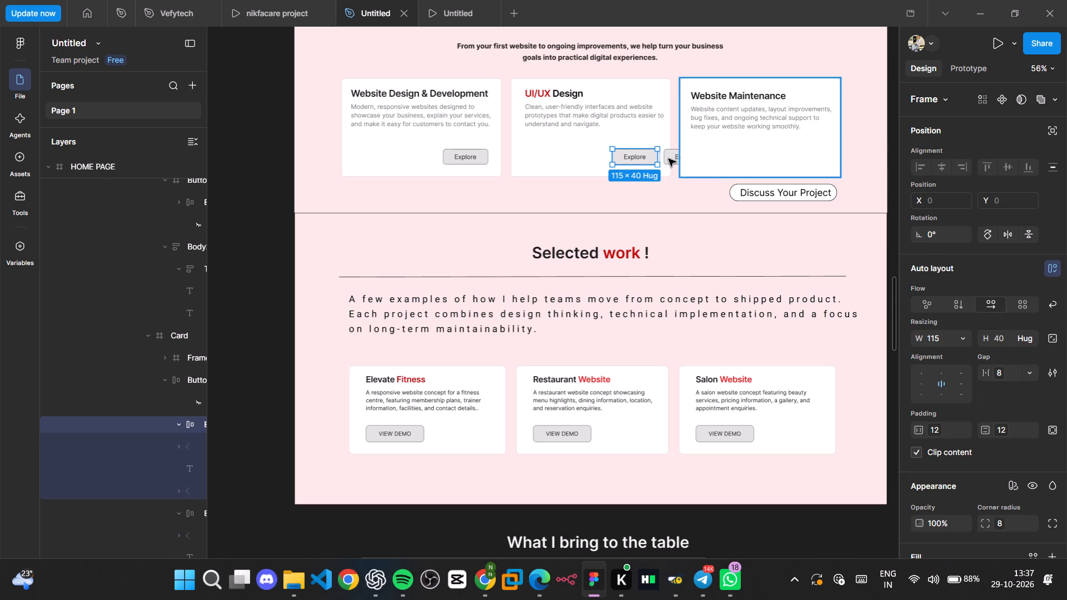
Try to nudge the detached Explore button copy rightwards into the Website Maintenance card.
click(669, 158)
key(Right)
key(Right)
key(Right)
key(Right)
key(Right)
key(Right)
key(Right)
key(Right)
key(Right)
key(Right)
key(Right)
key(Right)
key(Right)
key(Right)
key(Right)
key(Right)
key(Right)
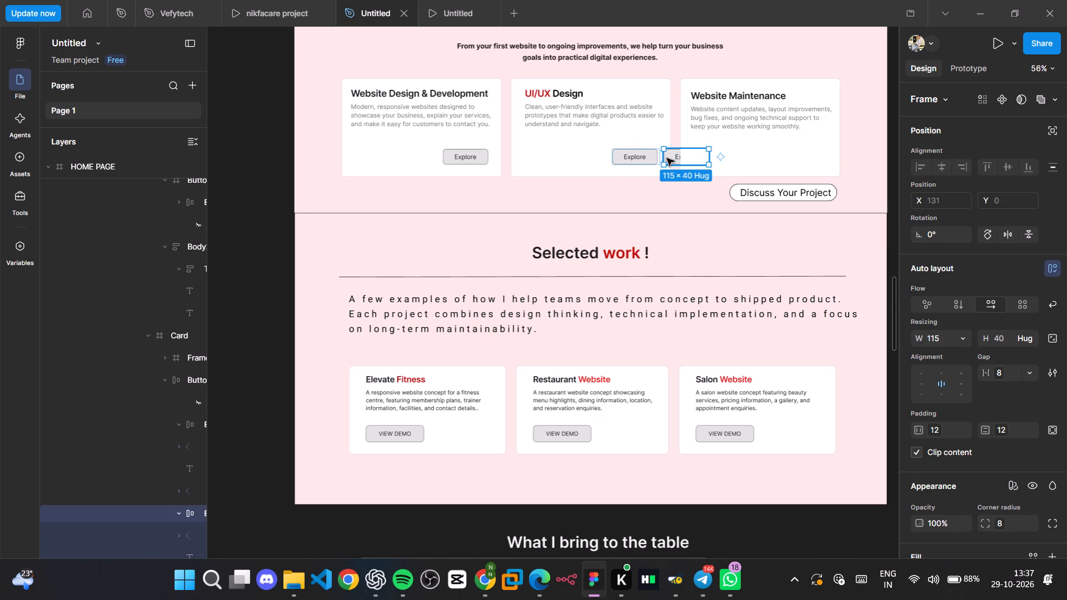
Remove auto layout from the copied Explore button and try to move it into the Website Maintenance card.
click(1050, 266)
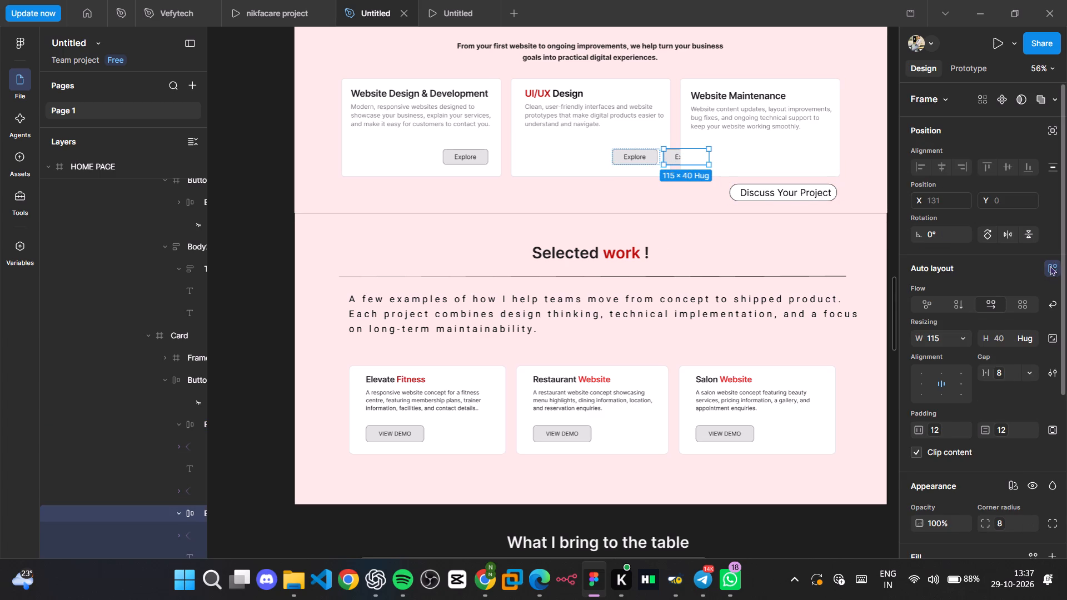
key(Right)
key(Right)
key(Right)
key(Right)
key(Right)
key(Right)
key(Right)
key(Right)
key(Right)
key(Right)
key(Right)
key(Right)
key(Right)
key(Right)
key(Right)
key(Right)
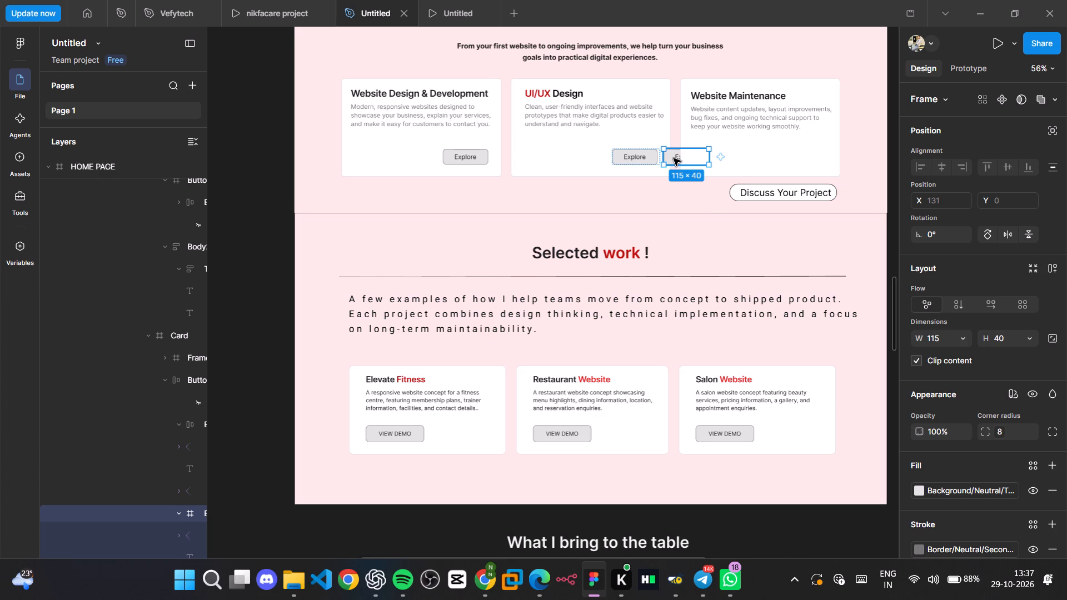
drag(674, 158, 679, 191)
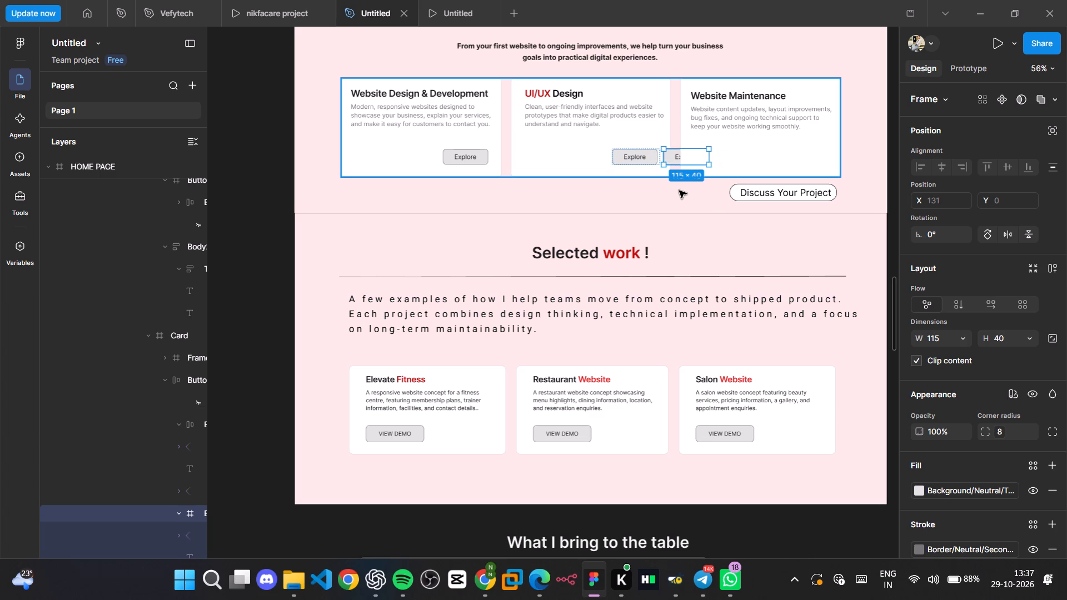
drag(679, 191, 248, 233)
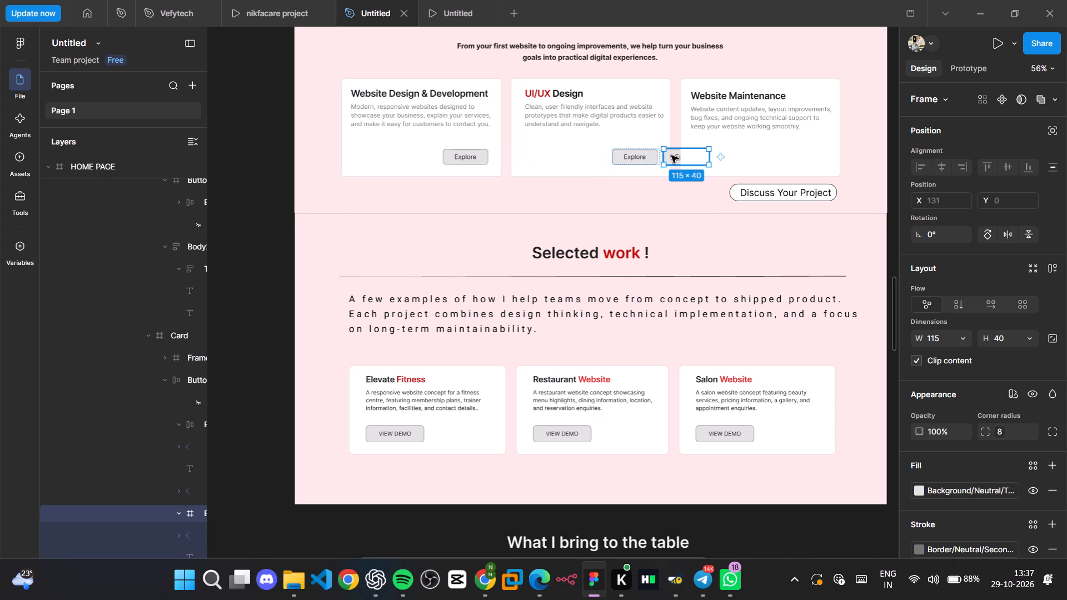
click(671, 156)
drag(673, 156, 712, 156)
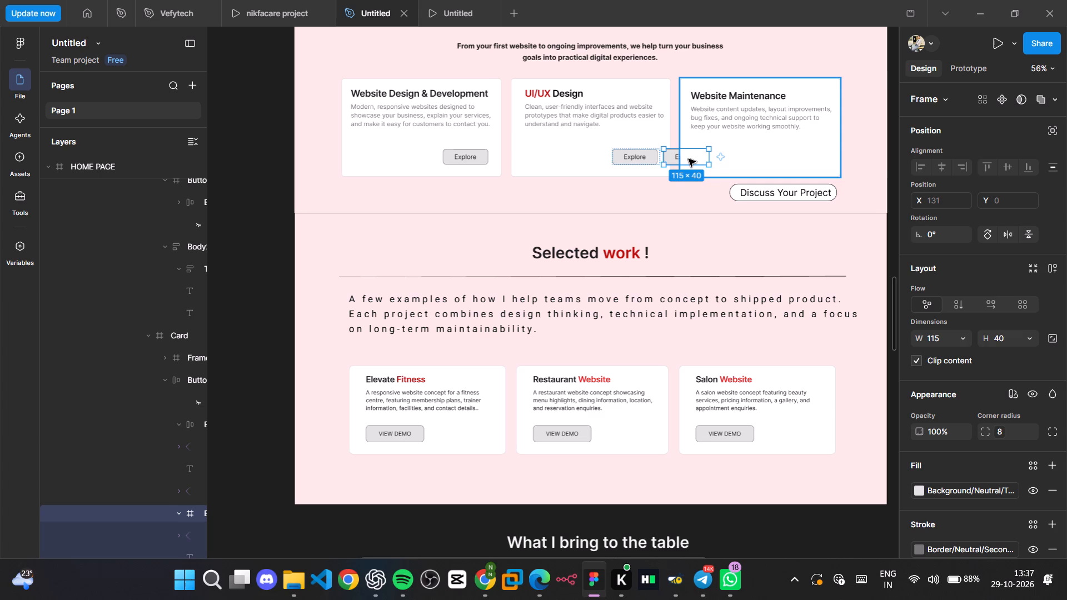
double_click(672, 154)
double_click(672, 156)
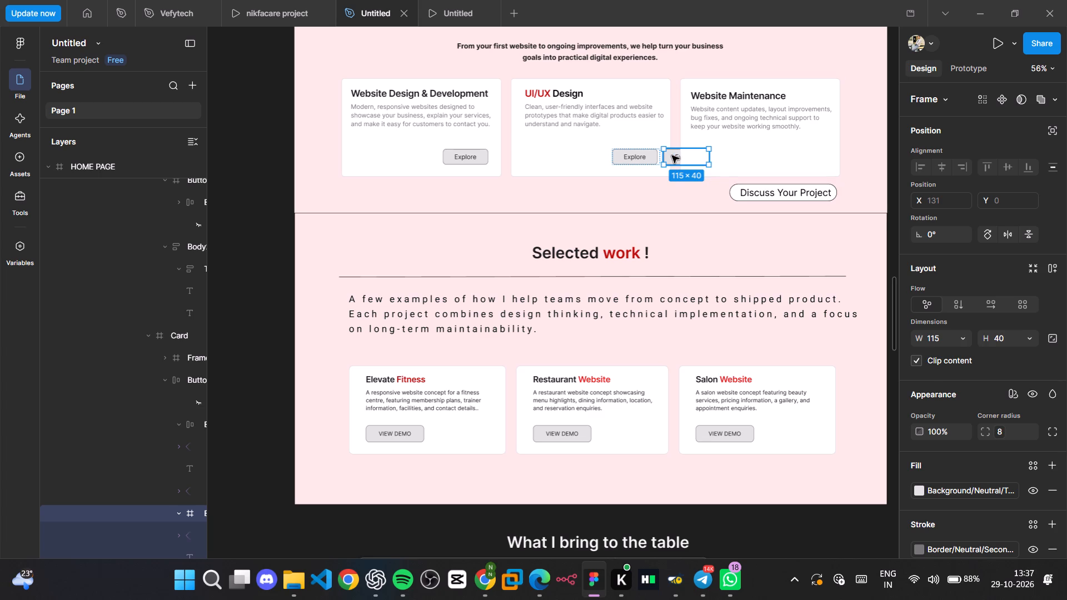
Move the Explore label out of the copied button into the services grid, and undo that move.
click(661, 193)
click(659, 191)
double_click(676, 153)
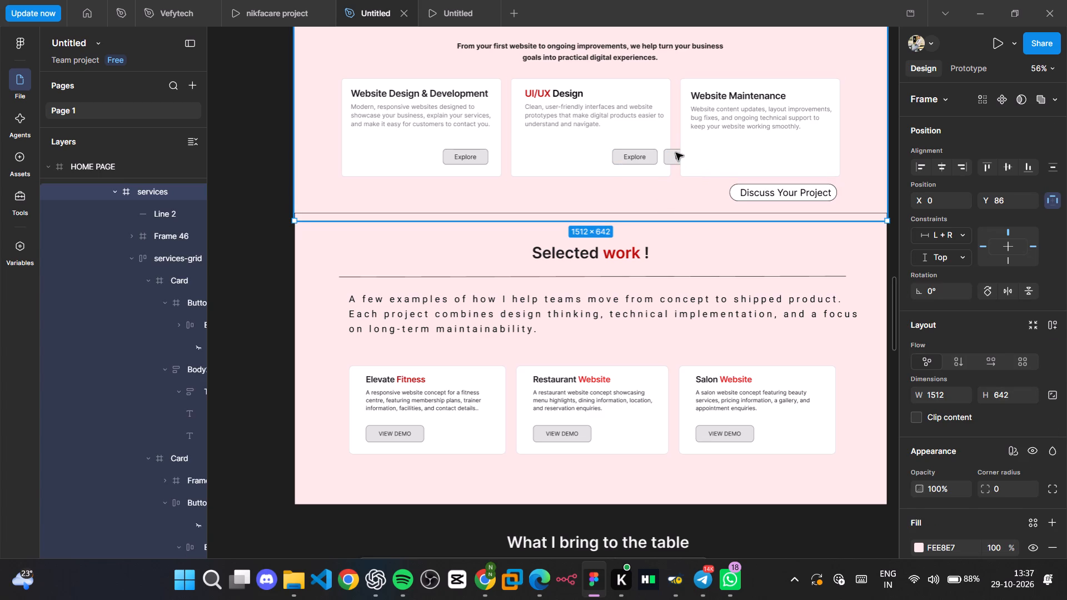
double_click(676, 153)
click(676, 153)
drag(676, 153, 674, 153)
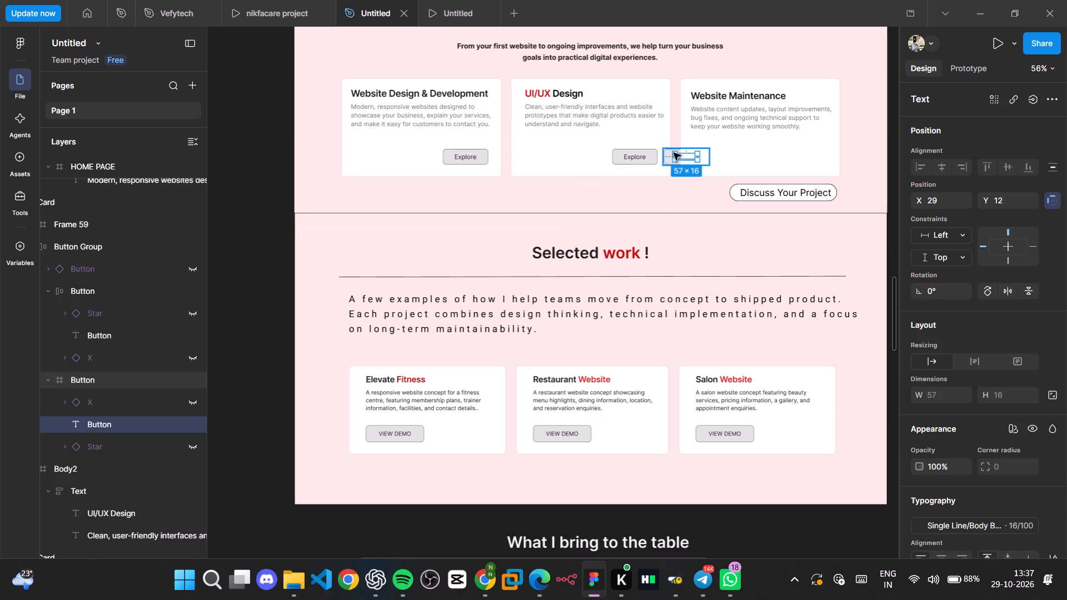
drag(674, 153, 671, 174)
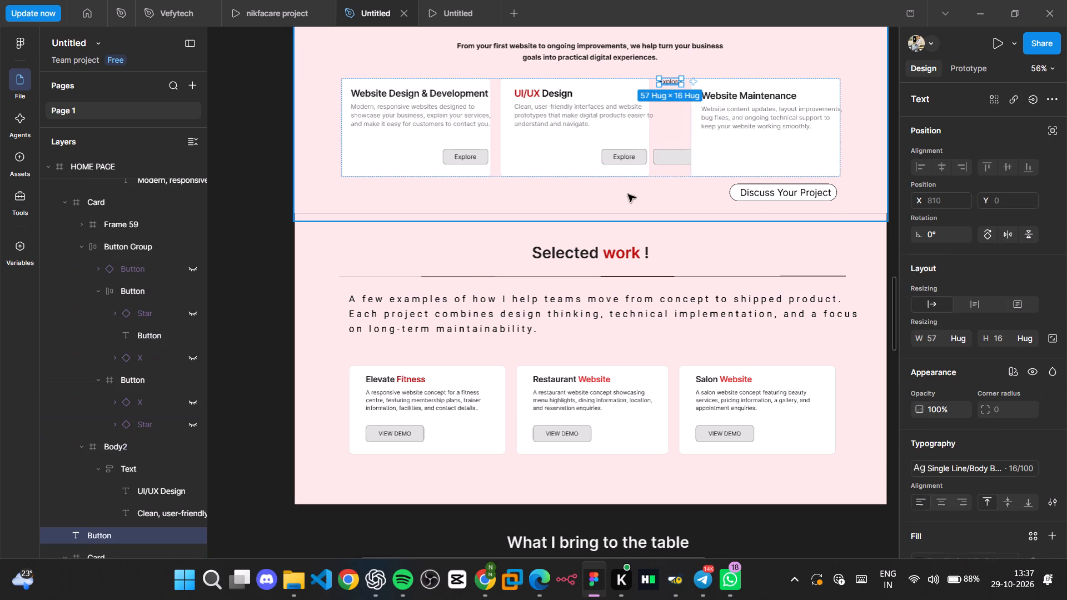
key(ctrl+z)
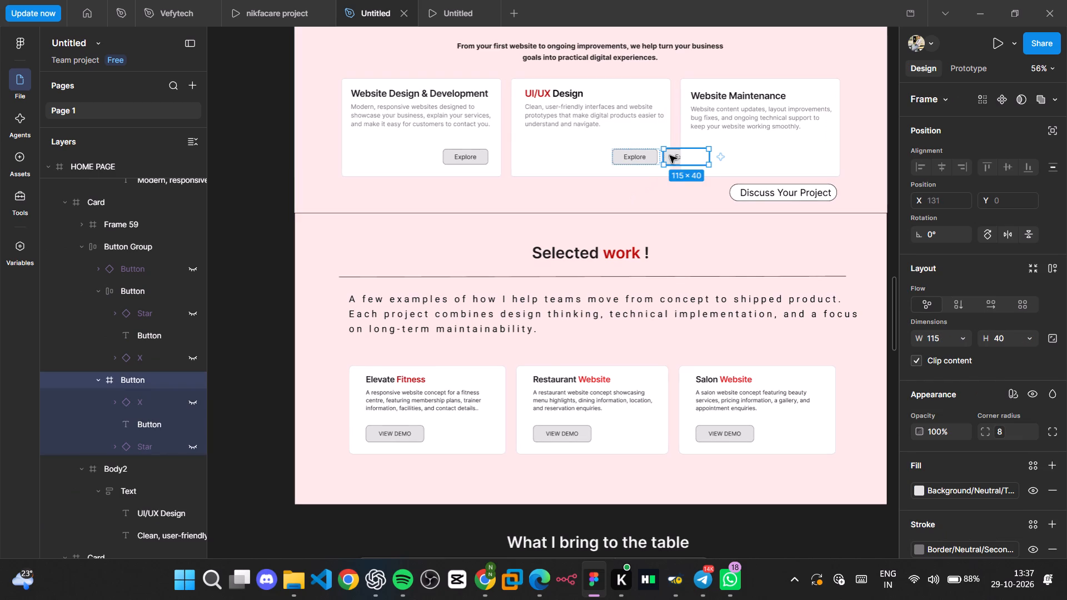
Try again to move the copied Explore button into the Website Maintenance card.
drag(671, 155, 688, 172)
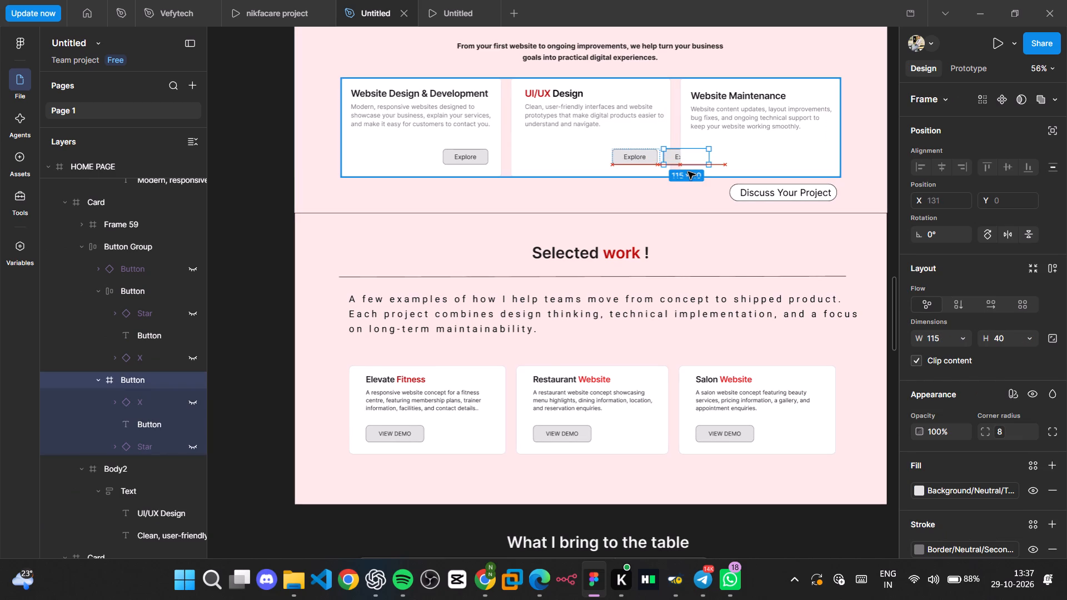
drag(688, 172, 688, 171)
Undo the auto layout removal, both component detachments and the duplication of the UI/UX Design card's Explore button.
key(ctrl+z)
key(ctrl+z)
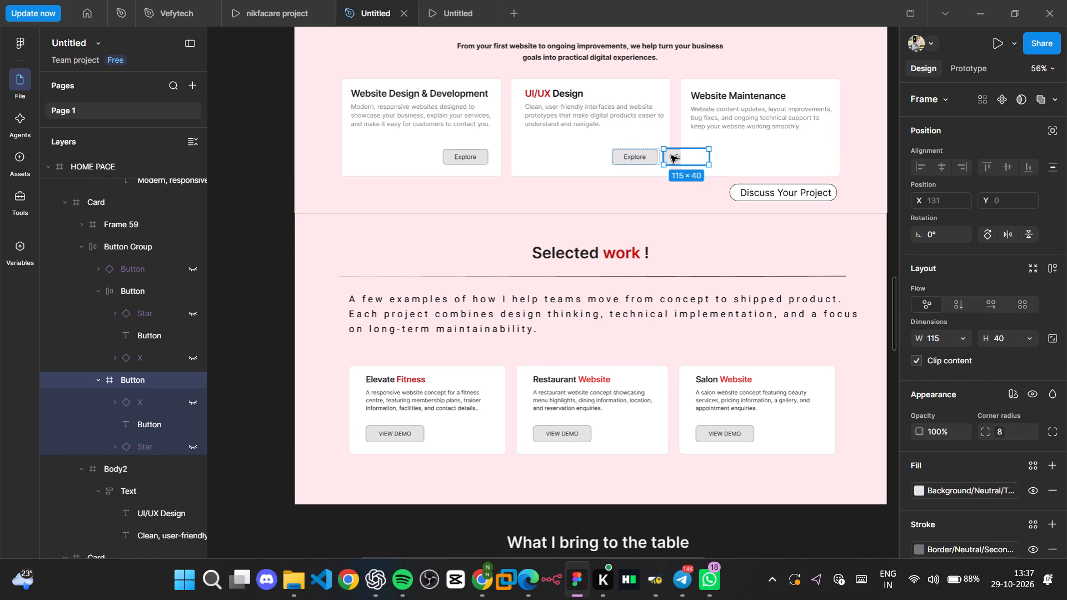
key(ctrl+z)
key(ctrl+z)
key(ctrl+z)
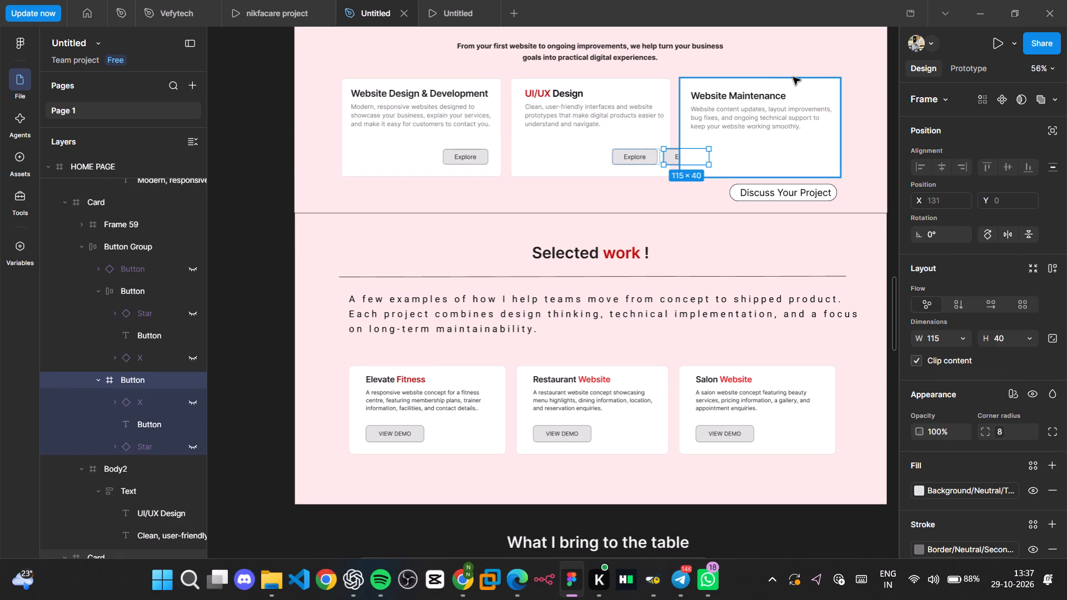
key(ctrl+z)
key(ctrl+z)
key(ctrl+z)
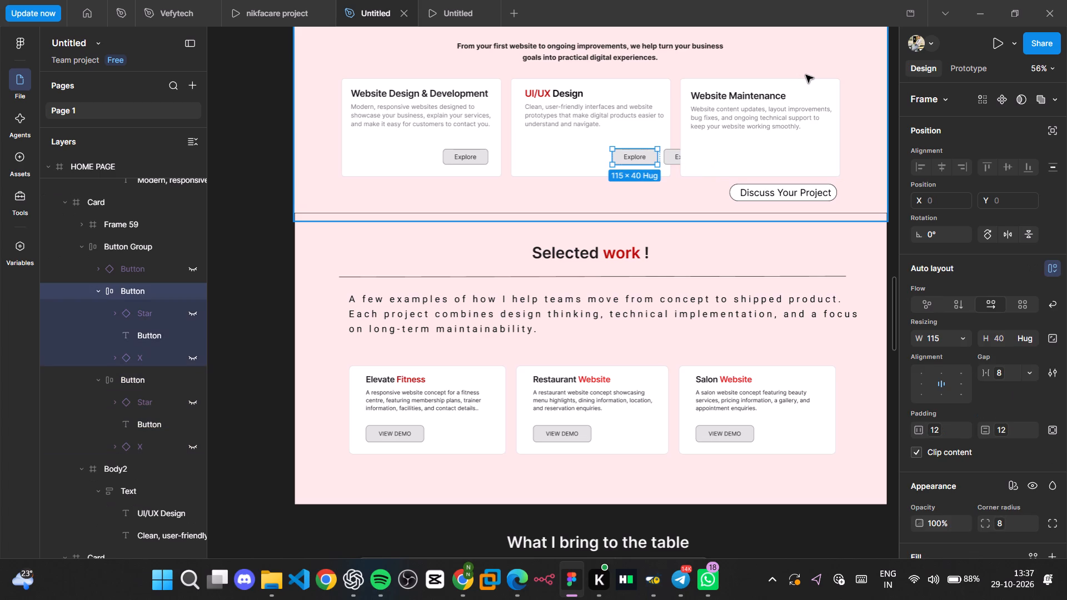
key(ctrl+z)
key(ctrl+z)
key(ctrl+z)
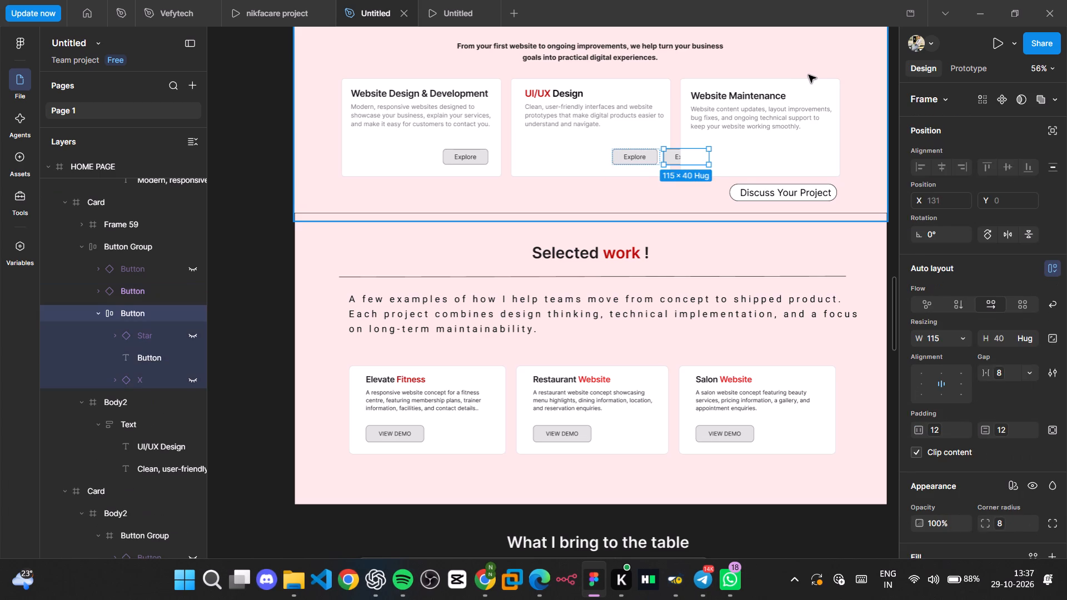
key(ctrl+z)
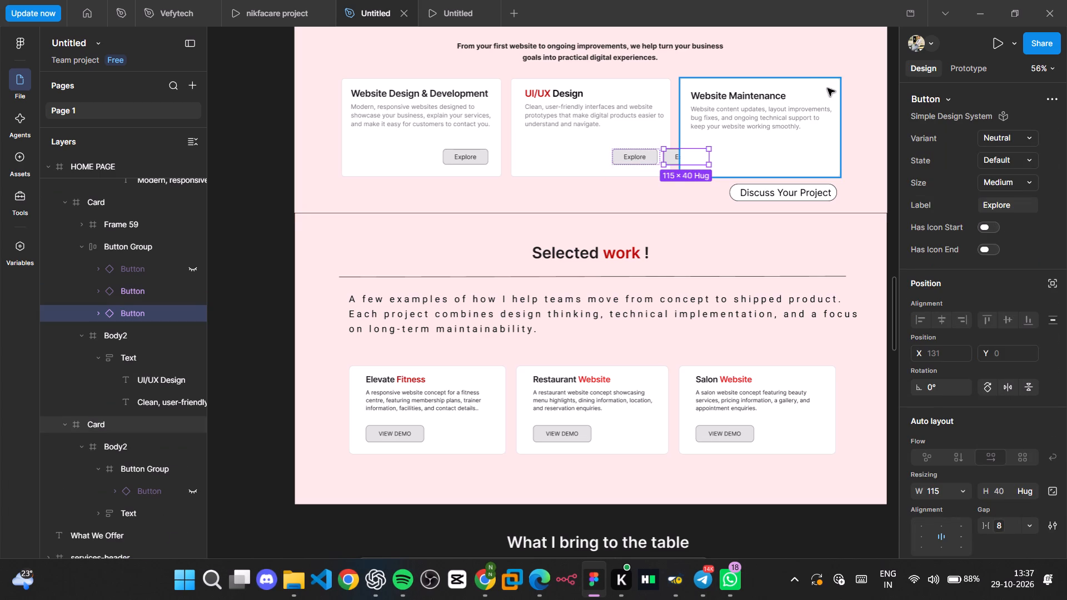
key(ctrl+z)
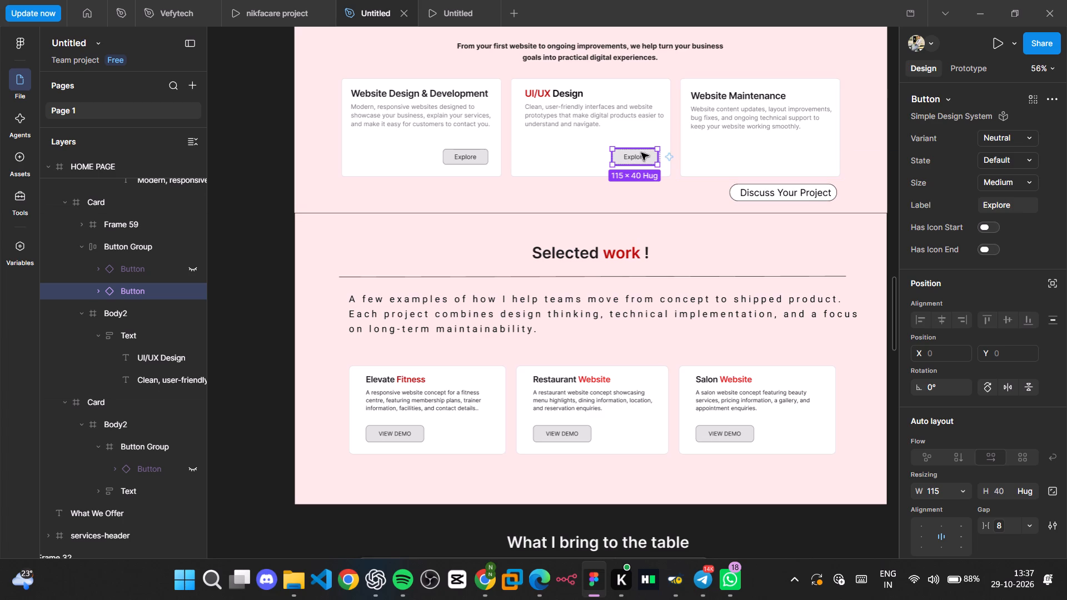
Widen the UI/UX Design card's Explore button to 121.
click(660, 157)
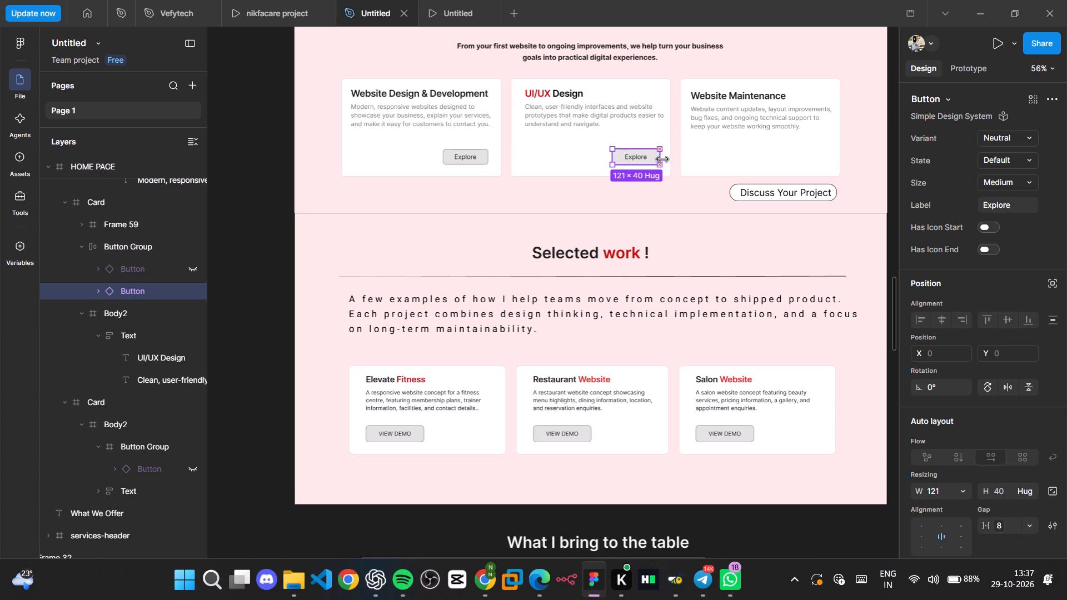
Duplicate the Website Design & Development card's Explore button and move the copy into the Website Maintenance card.
click(642, 195)
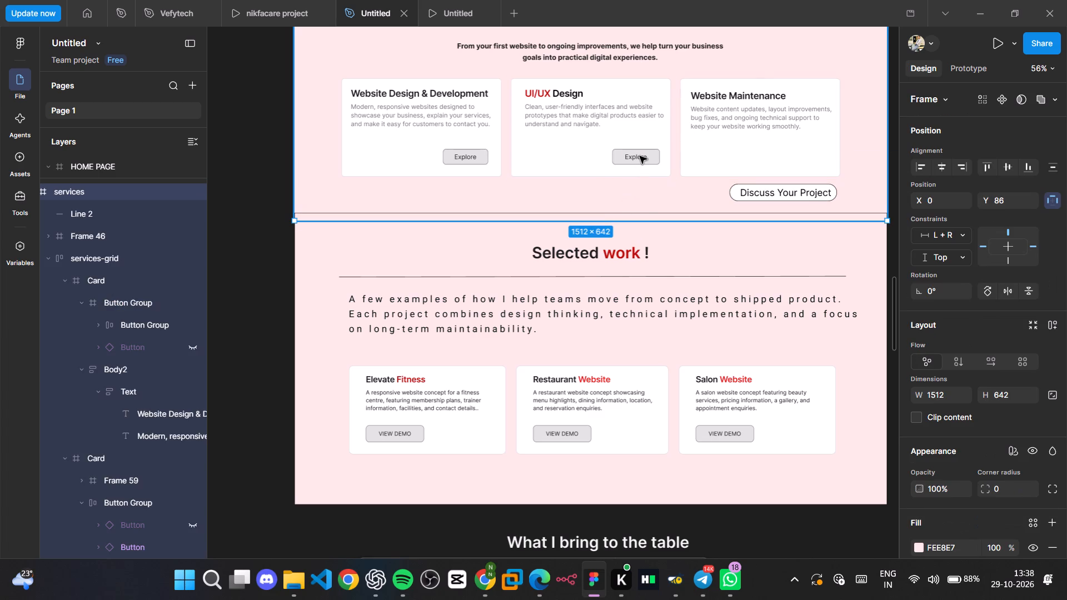
double_click(640, 156)
click(640, 156)
click(637, 152)
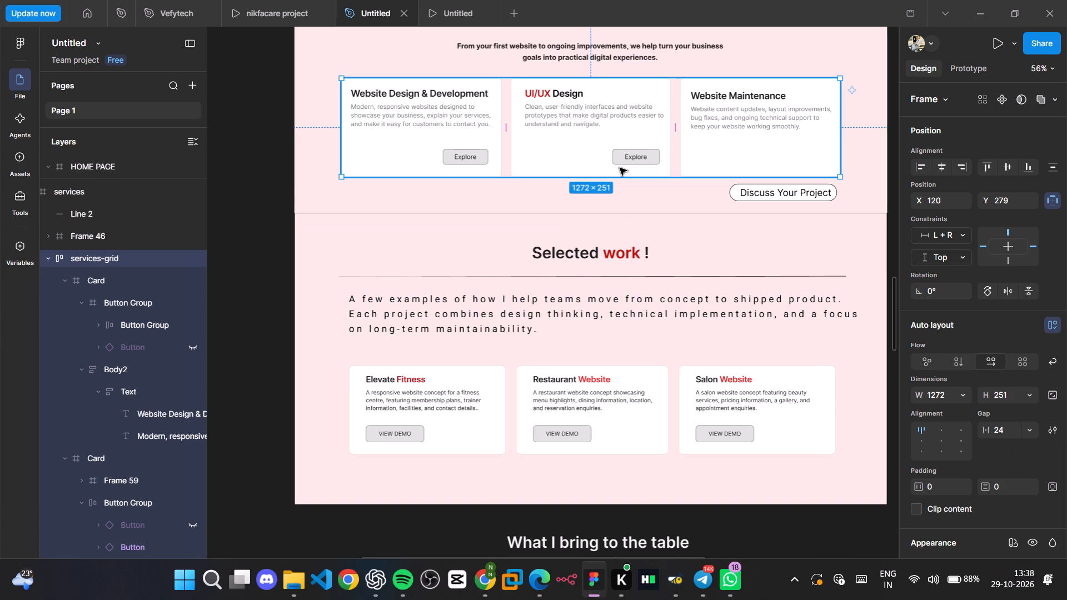
double_click(639, 159)
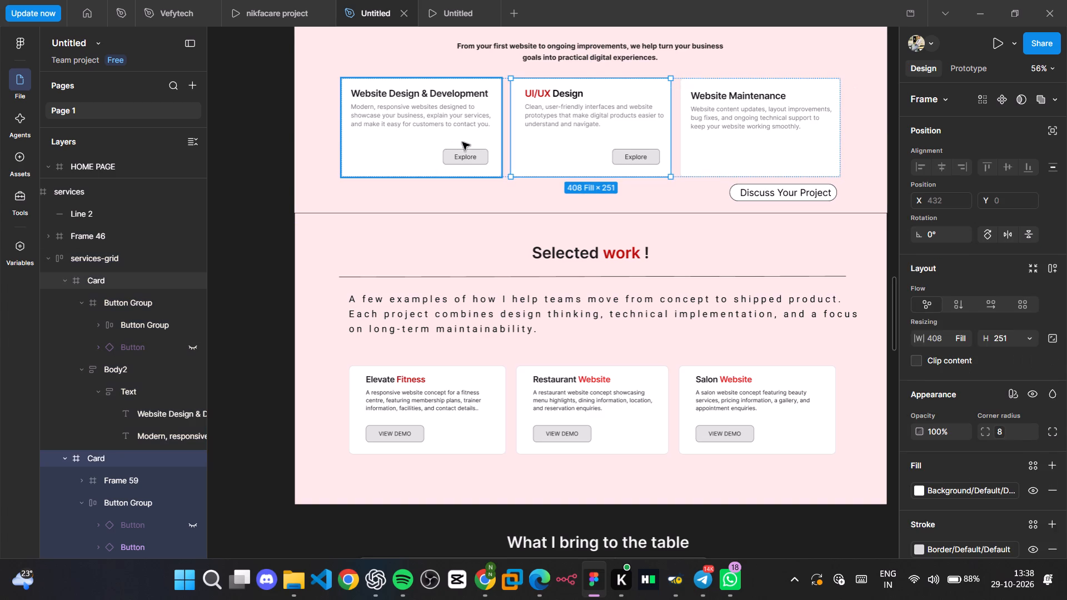
double_click(461, 159)
click(461, 159)
double_click(461, 159)
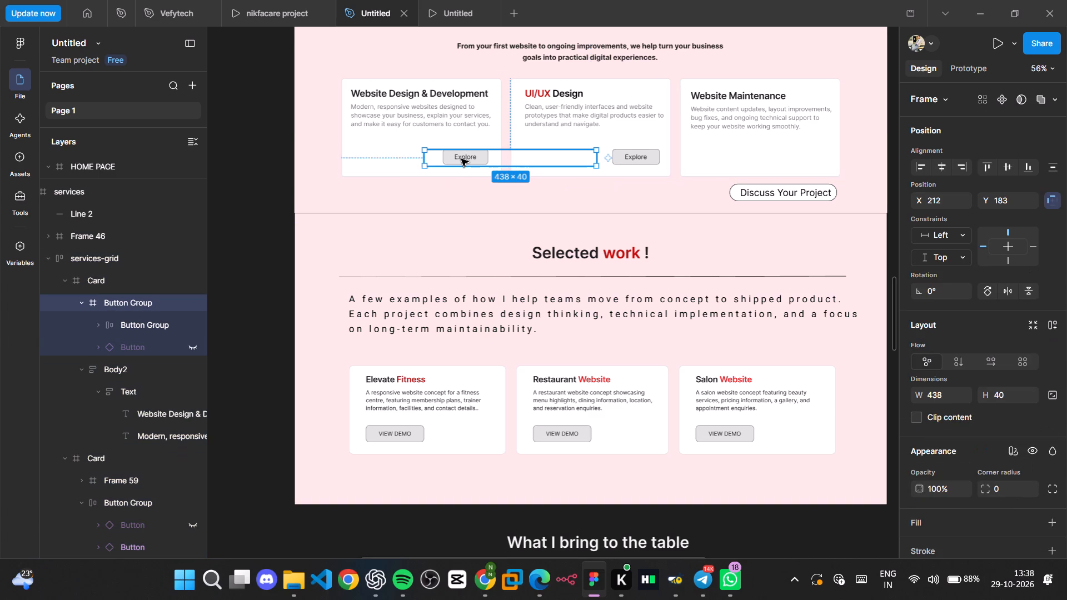
key(ctrl+d)
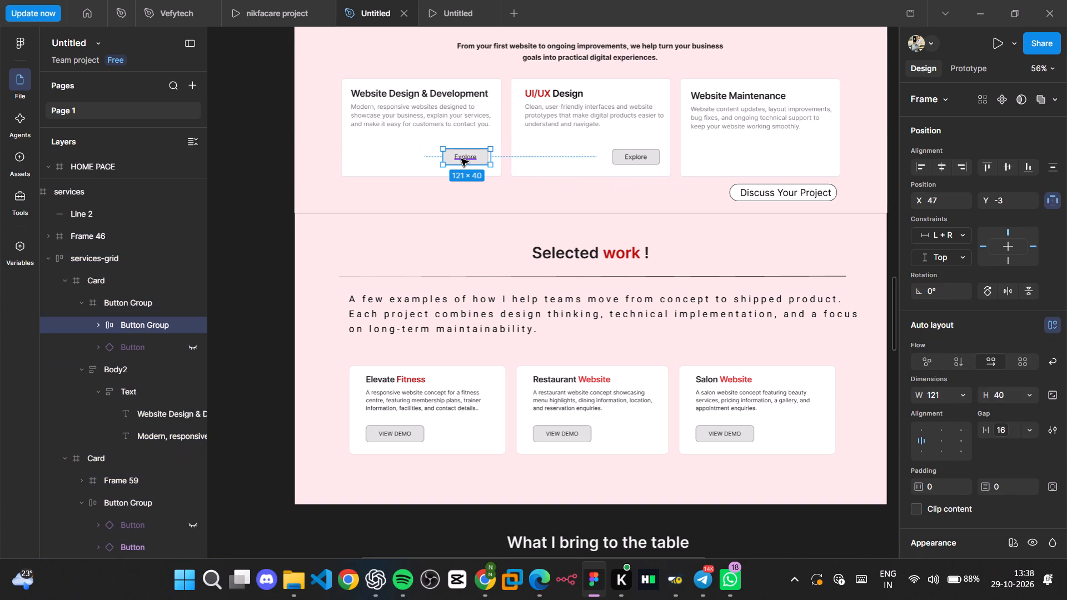
drag(452, 152, 705, 176)
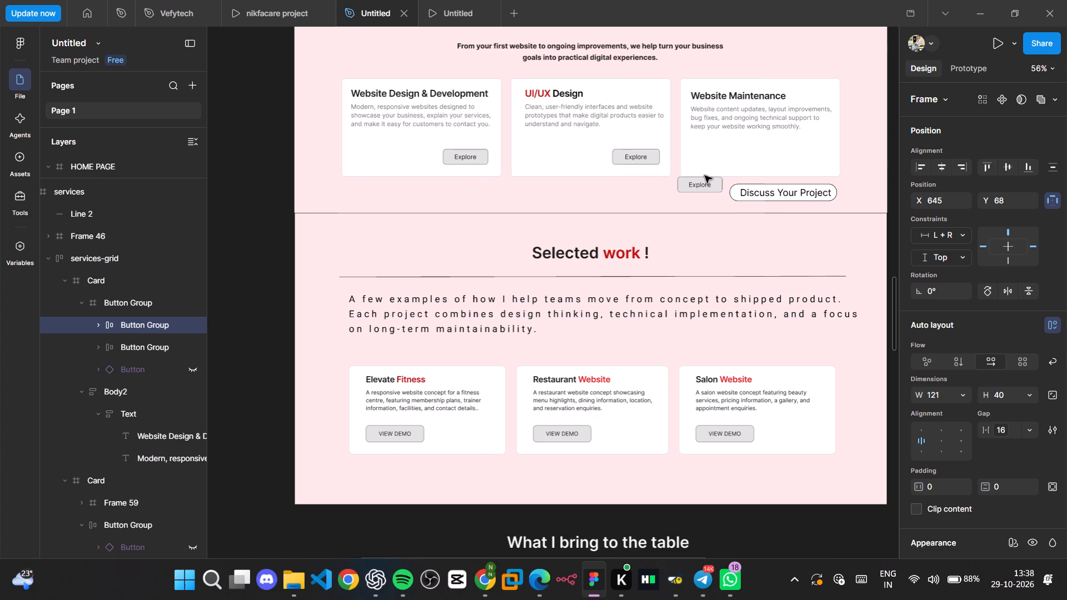
drag(705, 176, 797, 151)
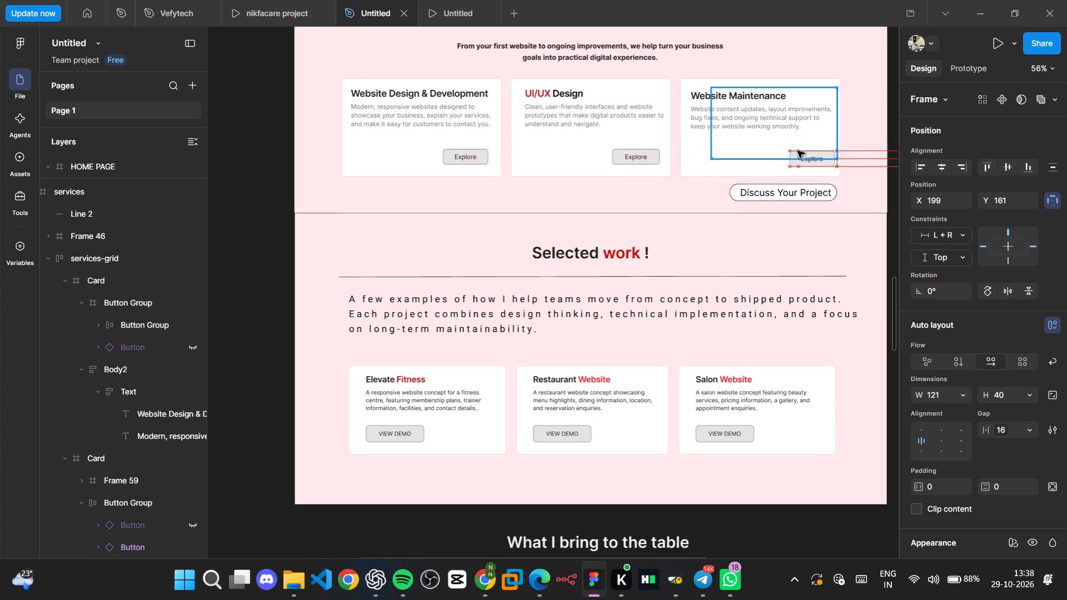
Fine-tune the copied Explore button's position in the Website Maintenance card to X 186, Y 152.
drag(797, 151, 791, 151)
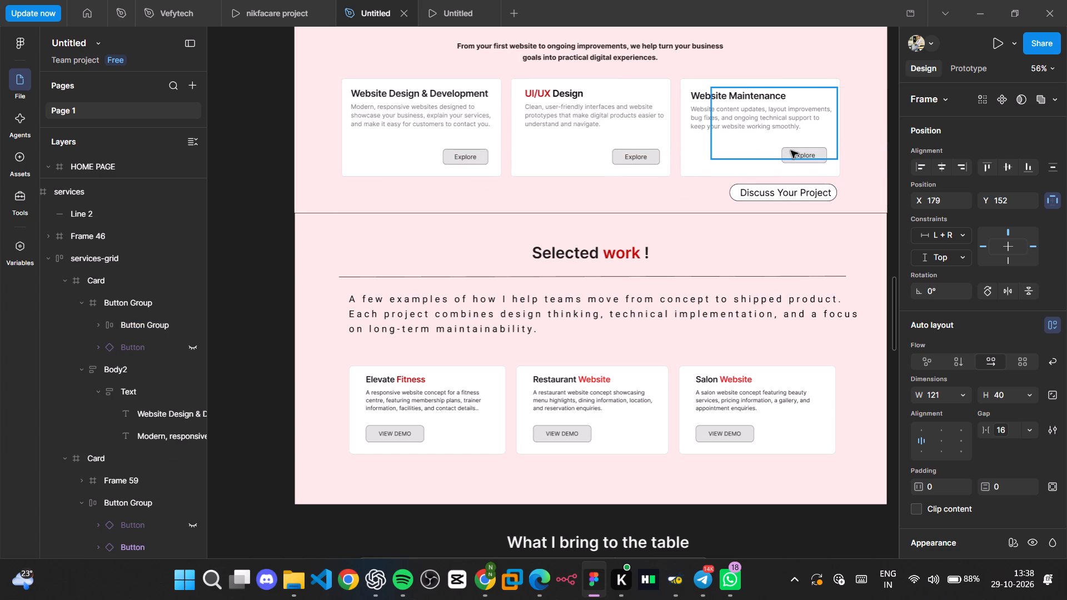
drag(791, 151, 792, 154)
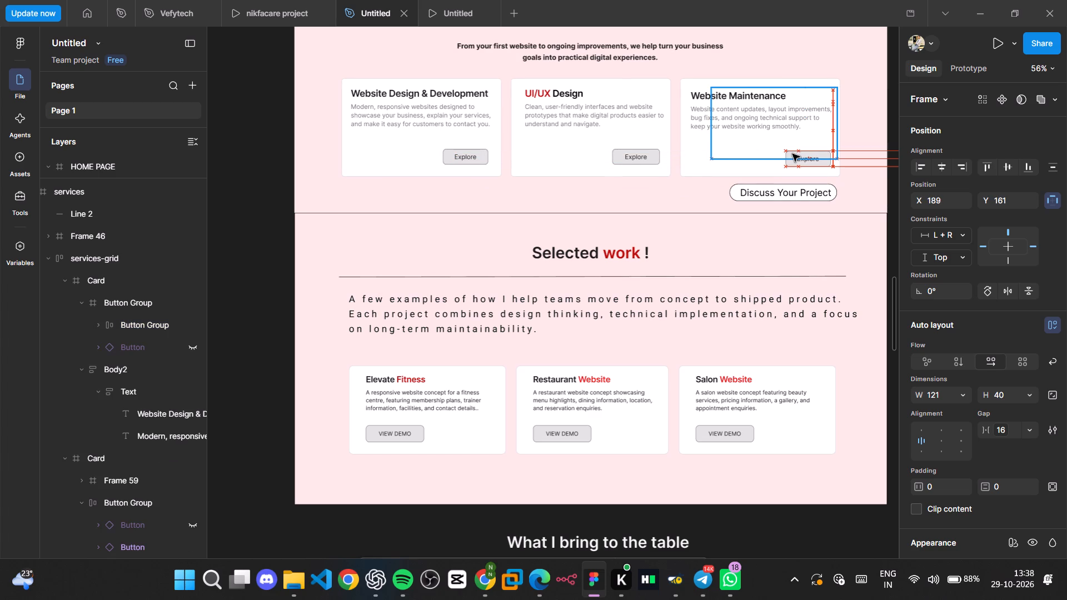
drag(792, 154, 792, 151)
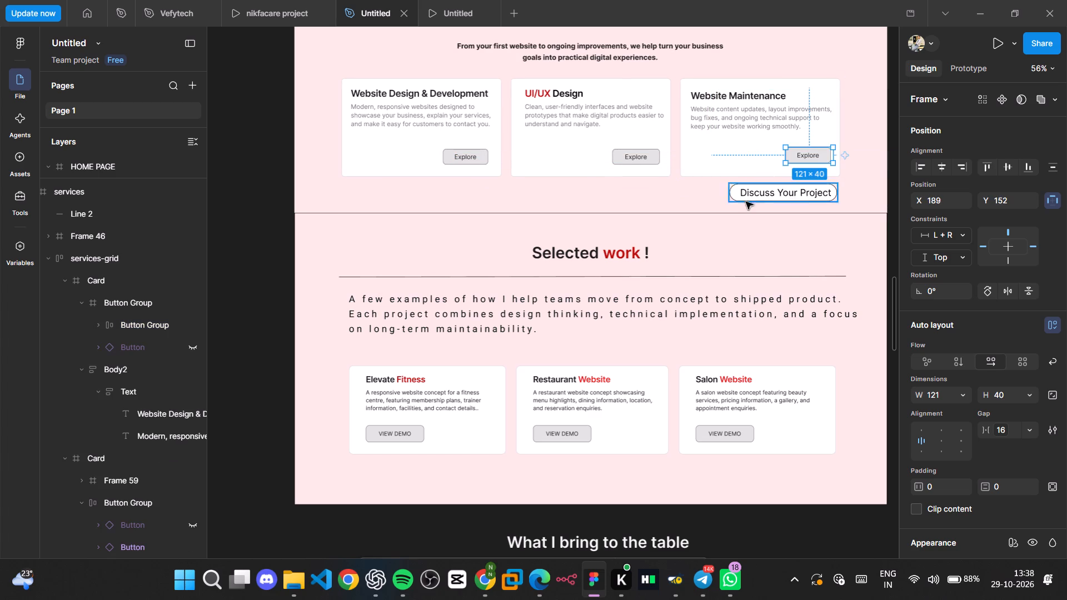
click(854, 181)
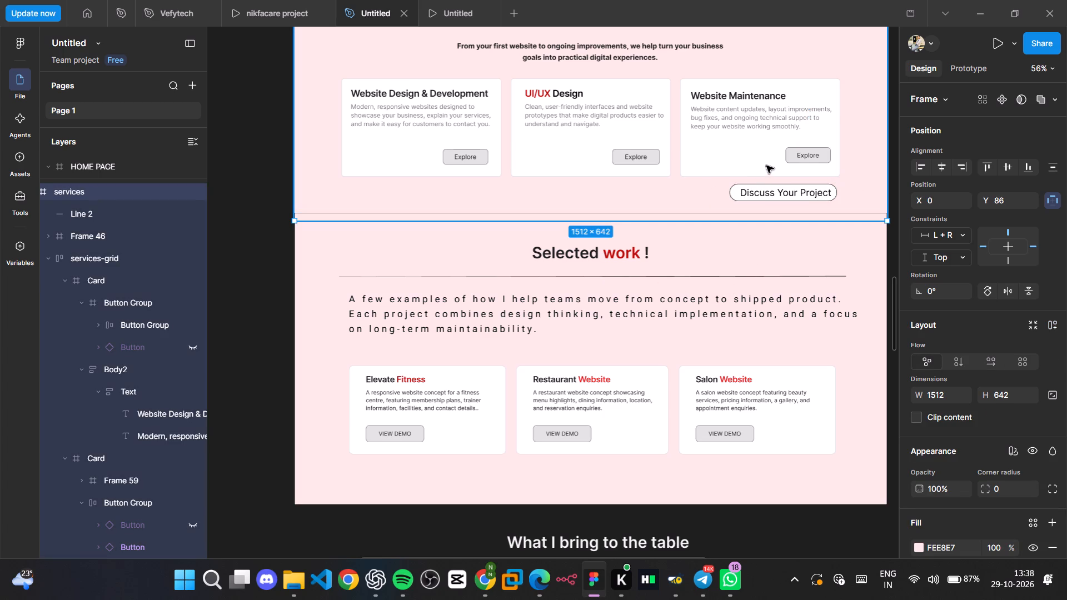
double_click(801, 158)
double_click(801, 158)
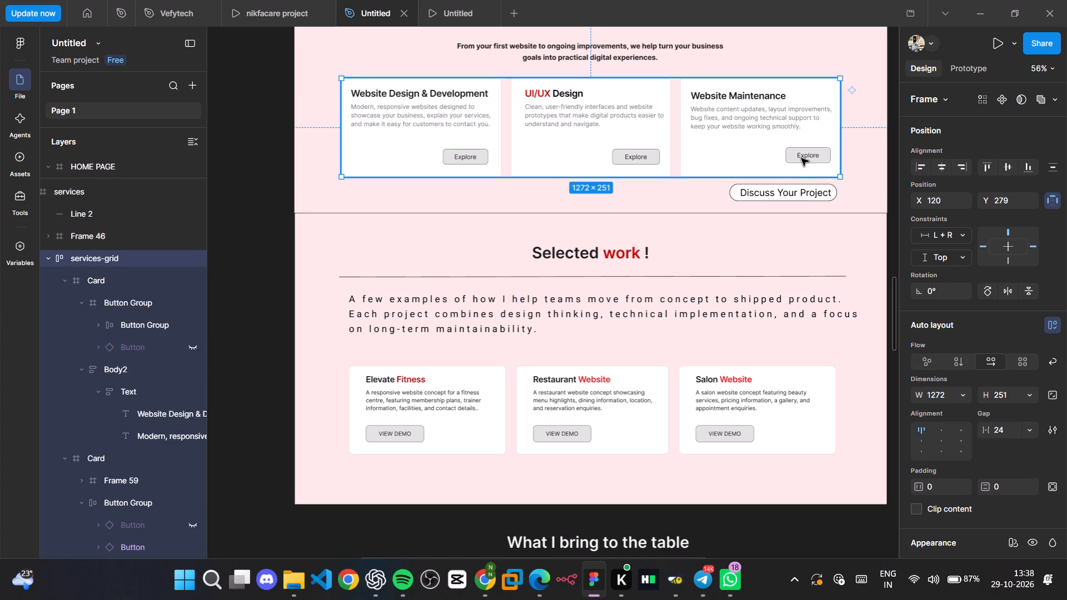
double_click(801, 158)
click(801, 158)
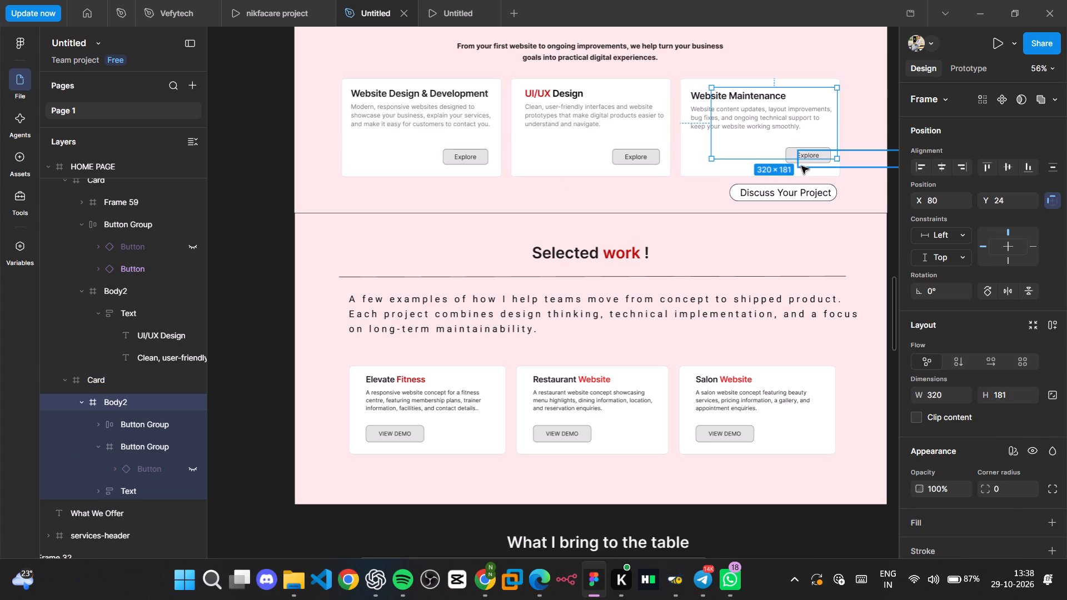
double_click(791, 149)
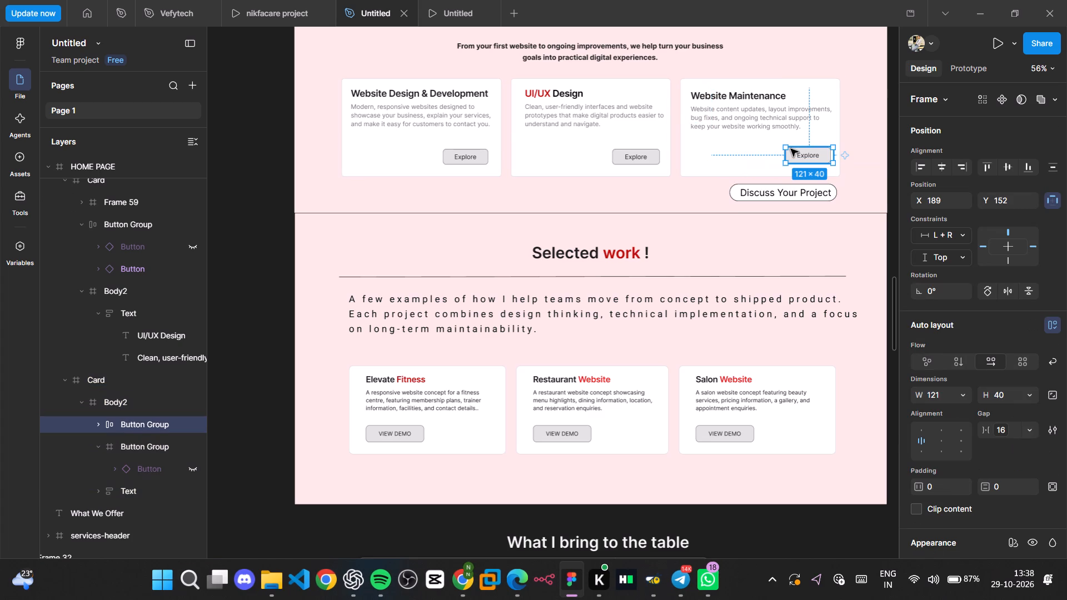
key(Left)
key(Left)
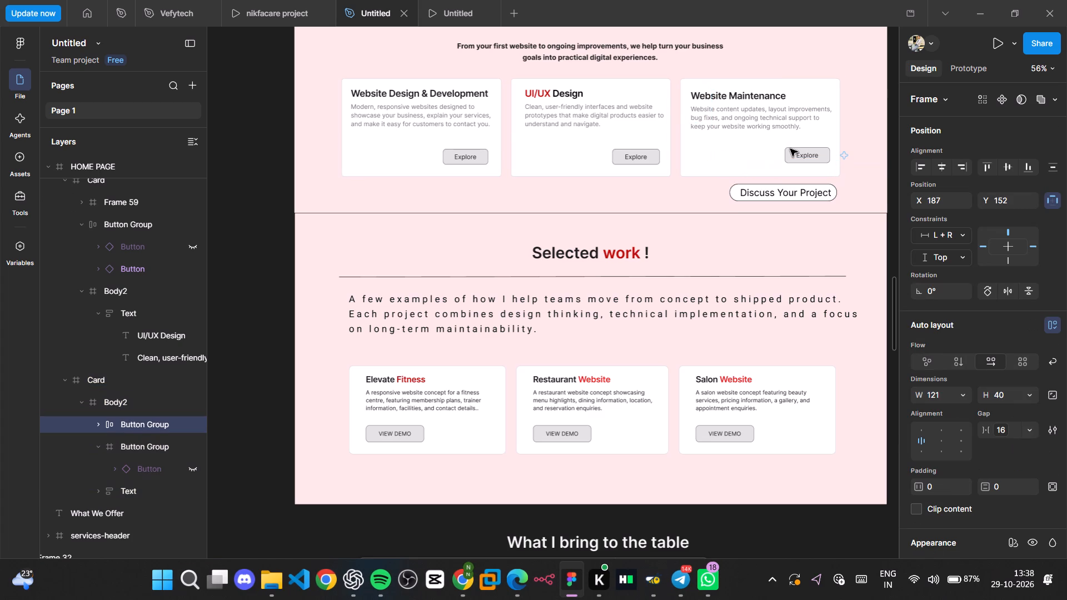
key(Left)
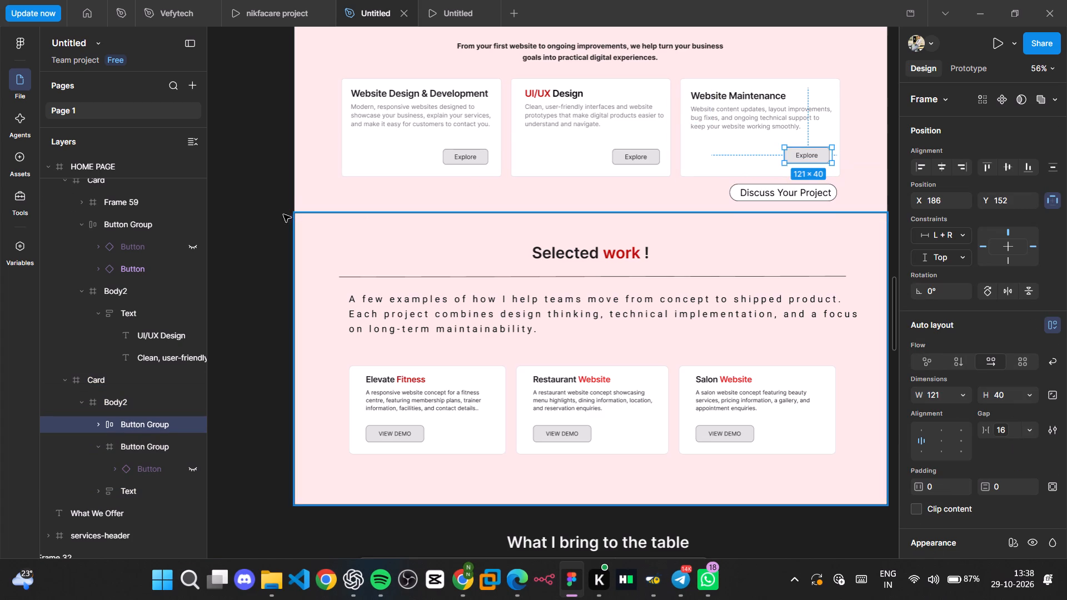
click(277, 206)
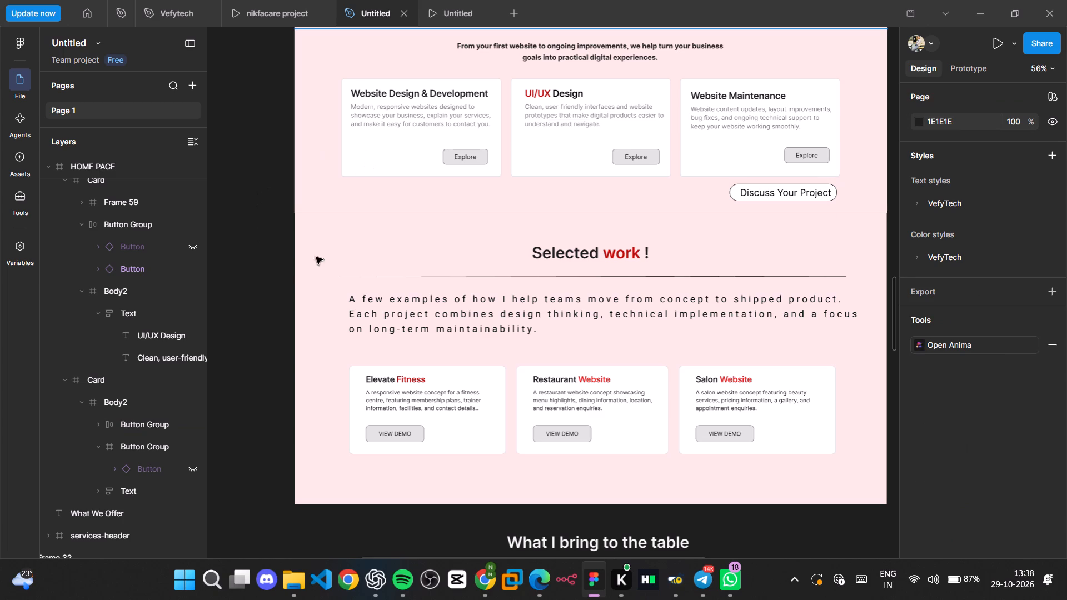
Delete the Discuss Your Project button below the service cards, removing both its text and its rounded frame.
scroll(791, 196, up, 3)
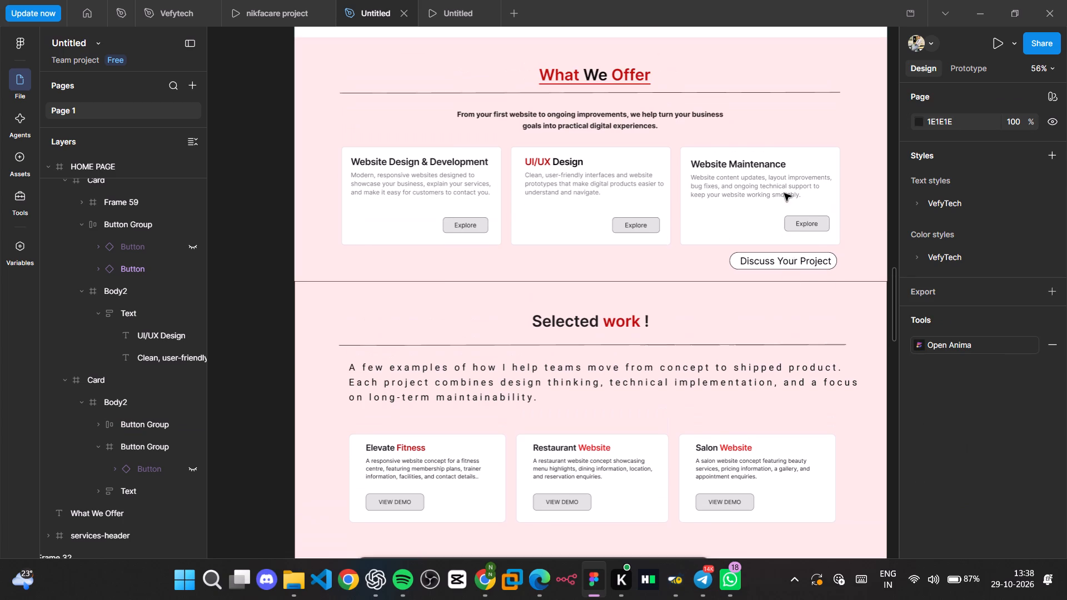
triple_click(759, 262)
double_click(759, 262)
double_click(760, 258)
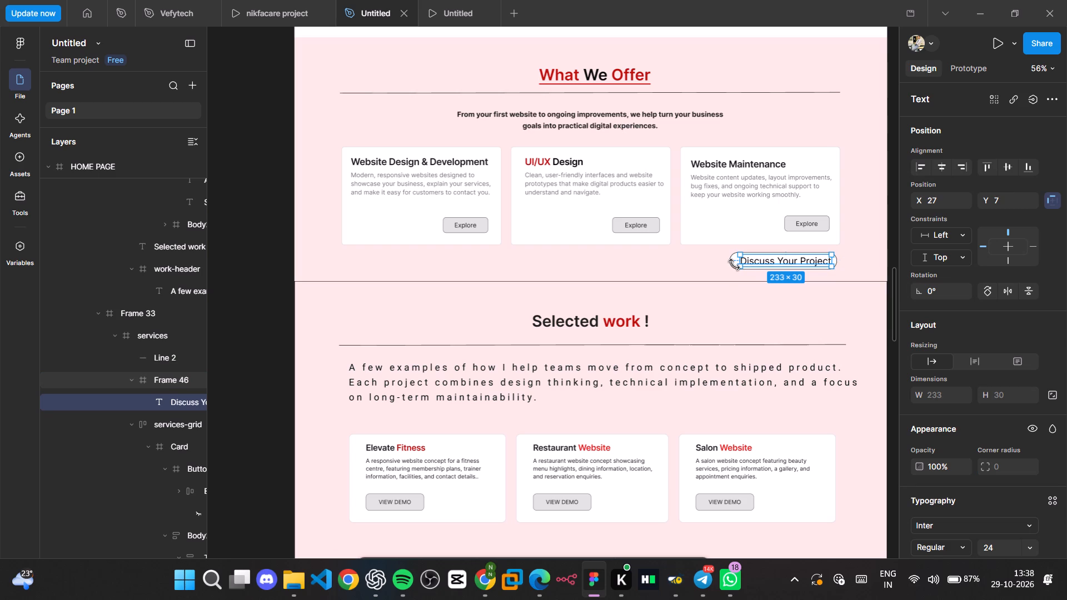
key(BackSpace)
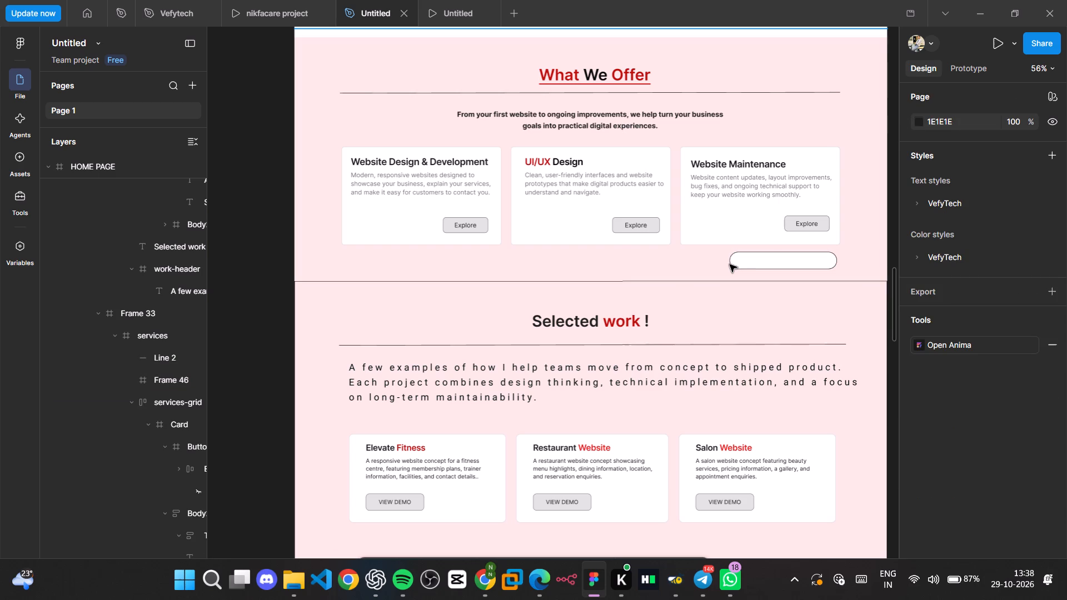
triple_click(776, 267)
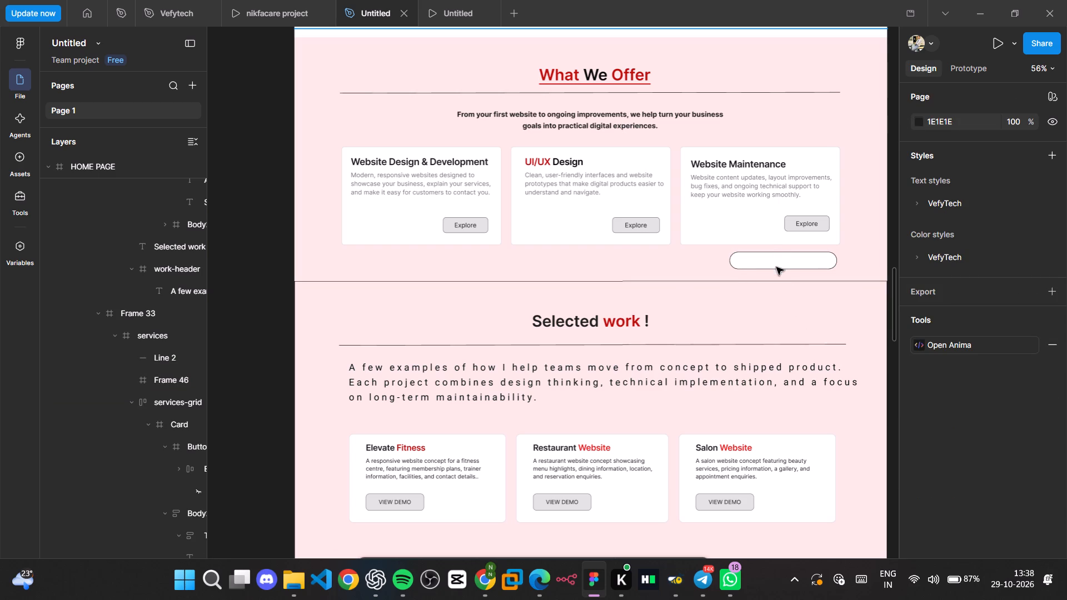
double_click(776, 267)
click(776, 267)
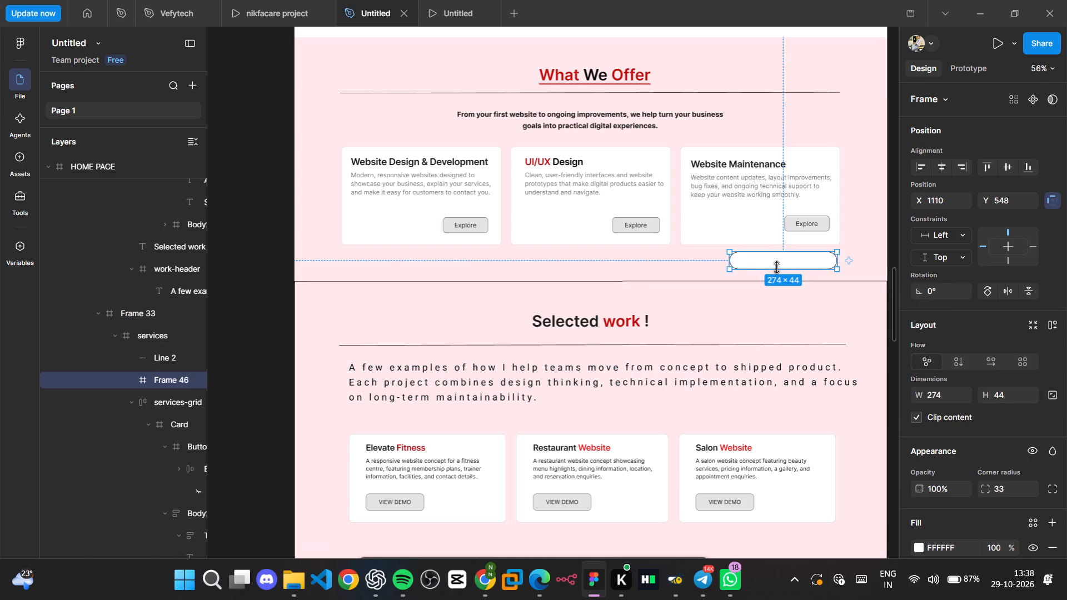
key(BackSpace)
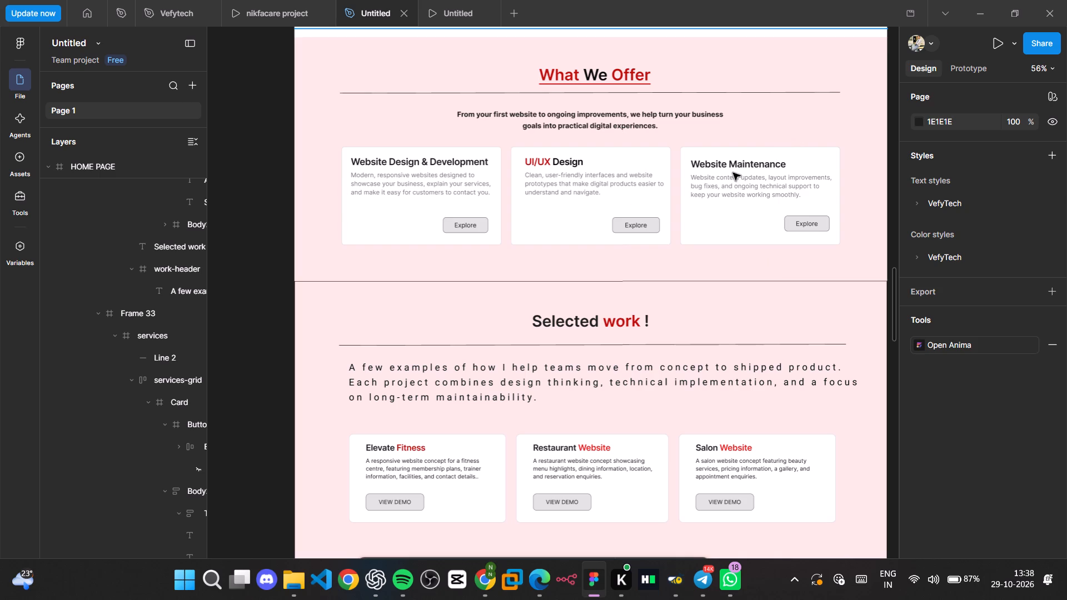
Colour the word "bring" in the "What I bring to the table" heading with the red already used on this page.
scroll(714, 212, down, 2)
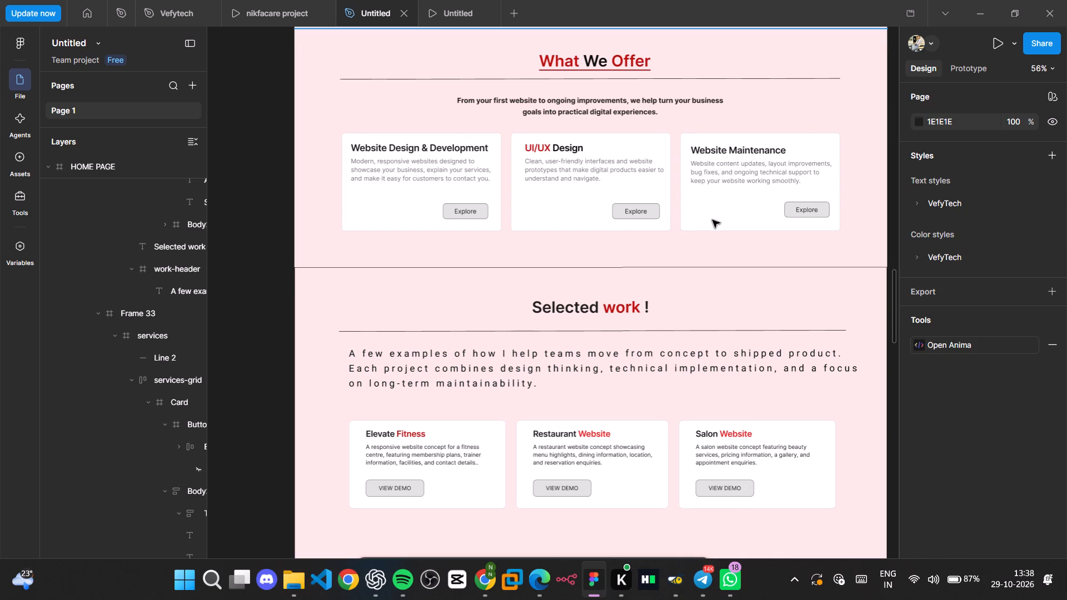
scroll(711, 220, down, 15)
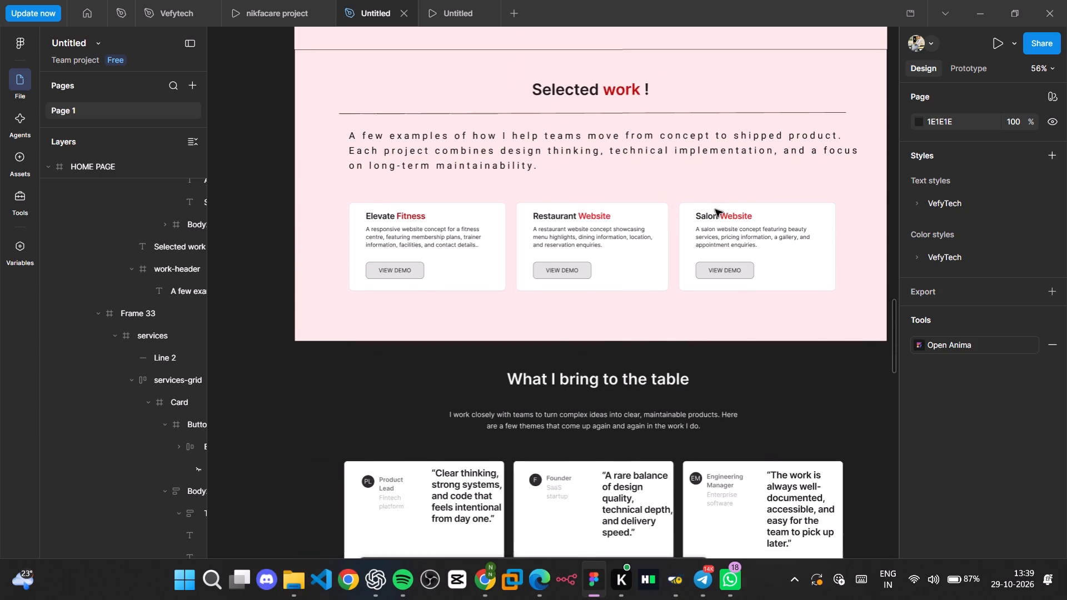
scroll(711, 207, down, 7)
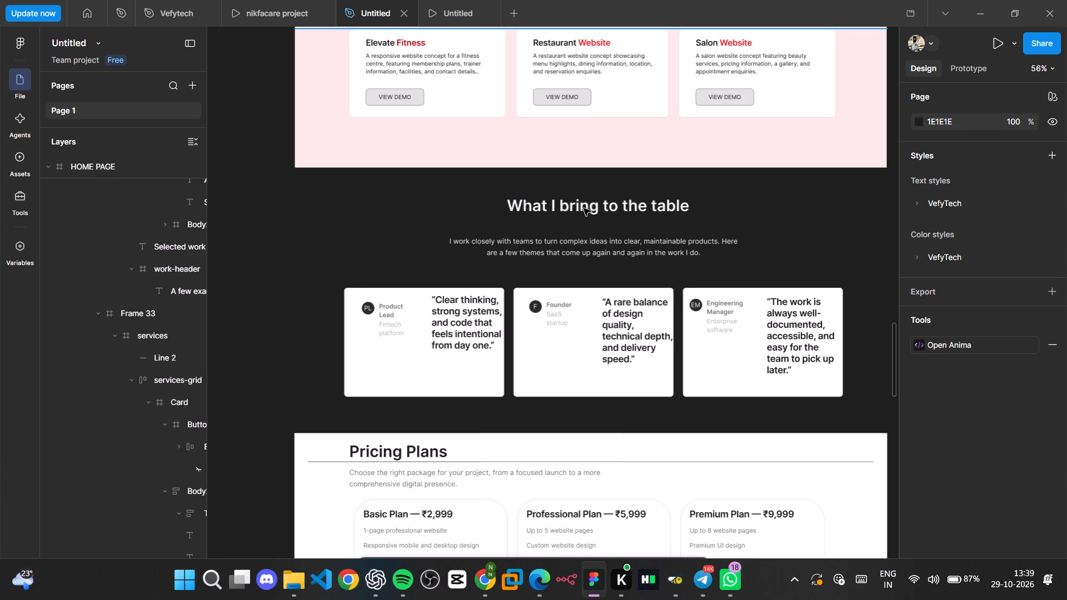
click(584, 208)
triple_click(580, 209)
double_click(577, 211)
triple_click(581, 206)
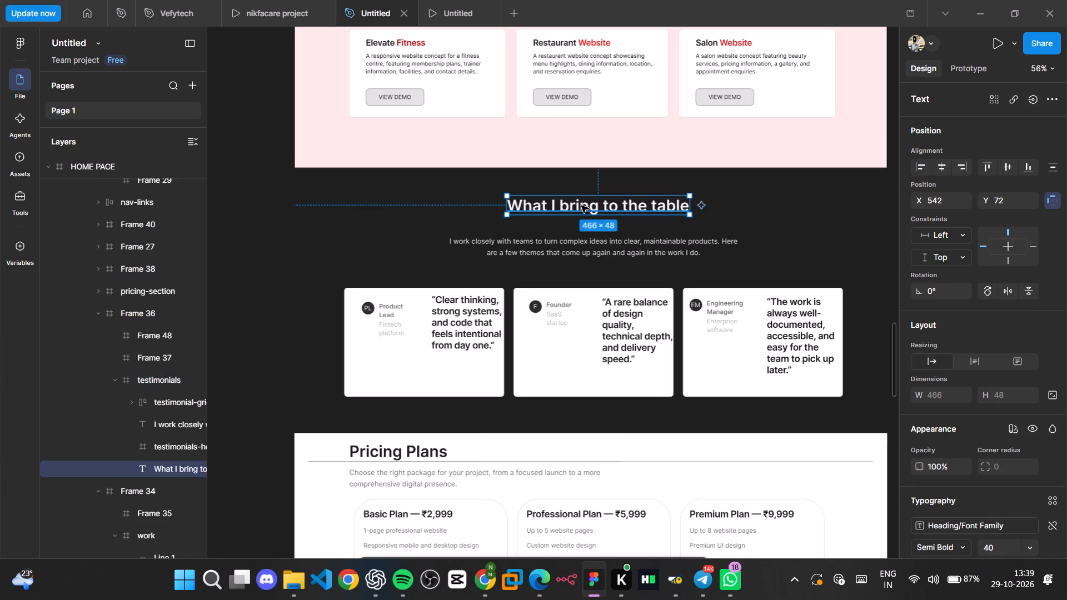
double_click(581, 206)
double_click(581, 206)
double_click(581, 204)
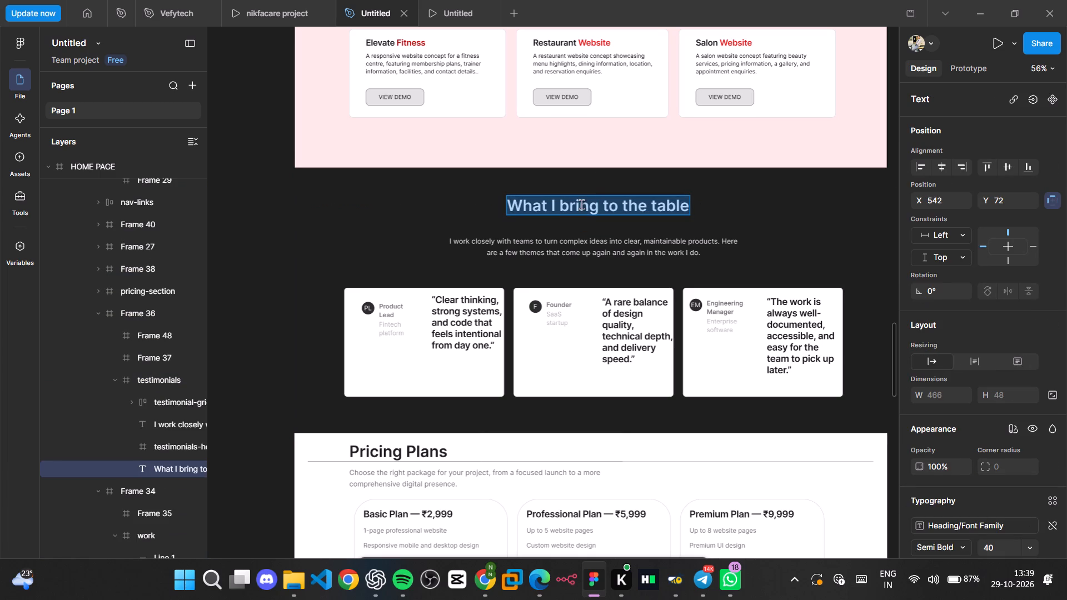
click(581, 204)
scroll(1008, 325, down, 4)
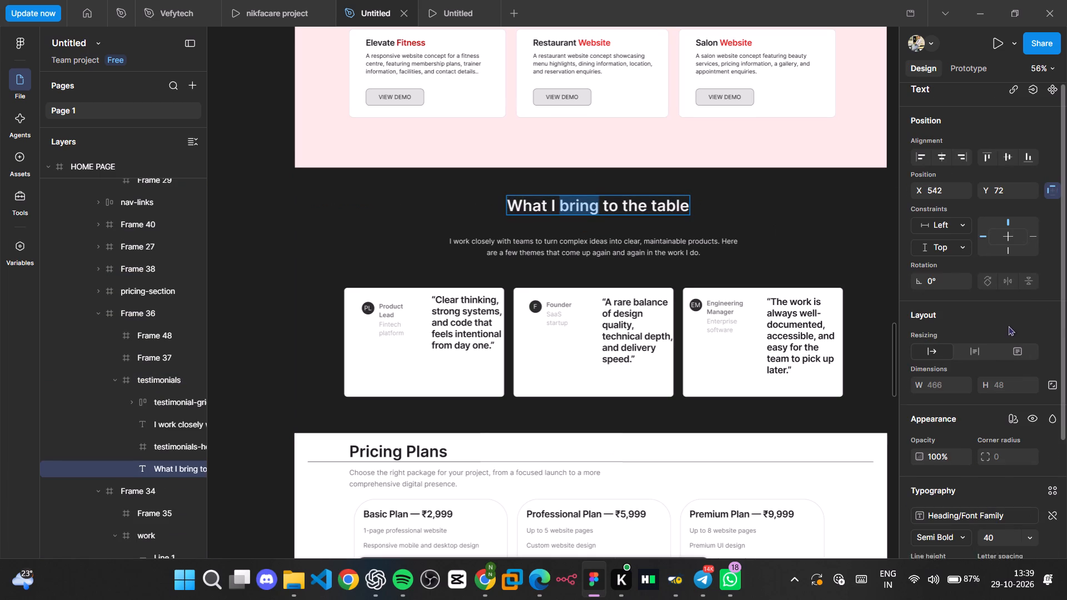
click(920, 455)
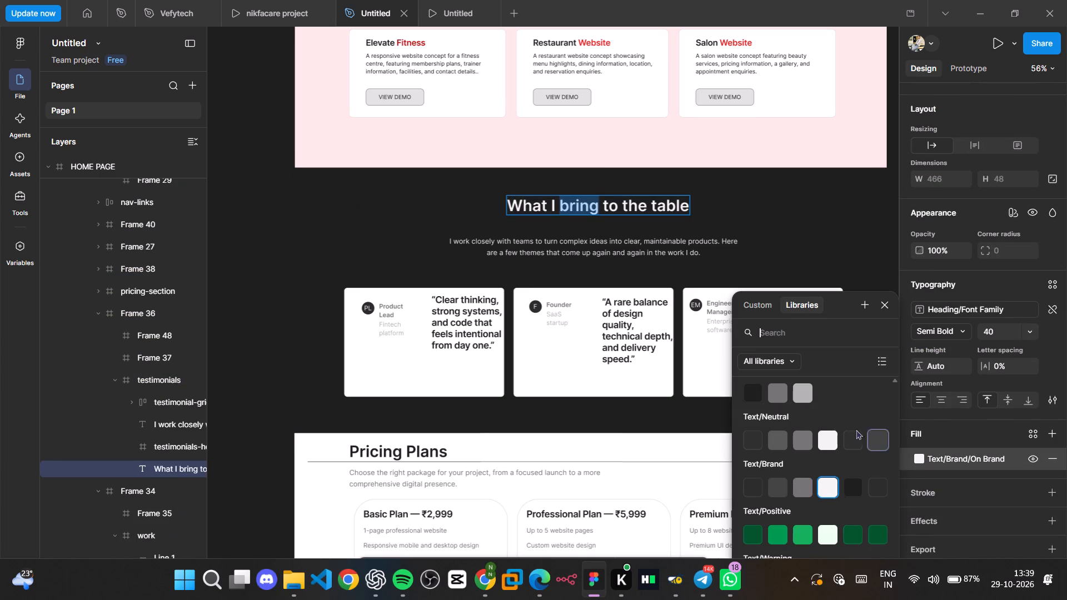
click(759, 308)
scroll(776, 354, down, 5)
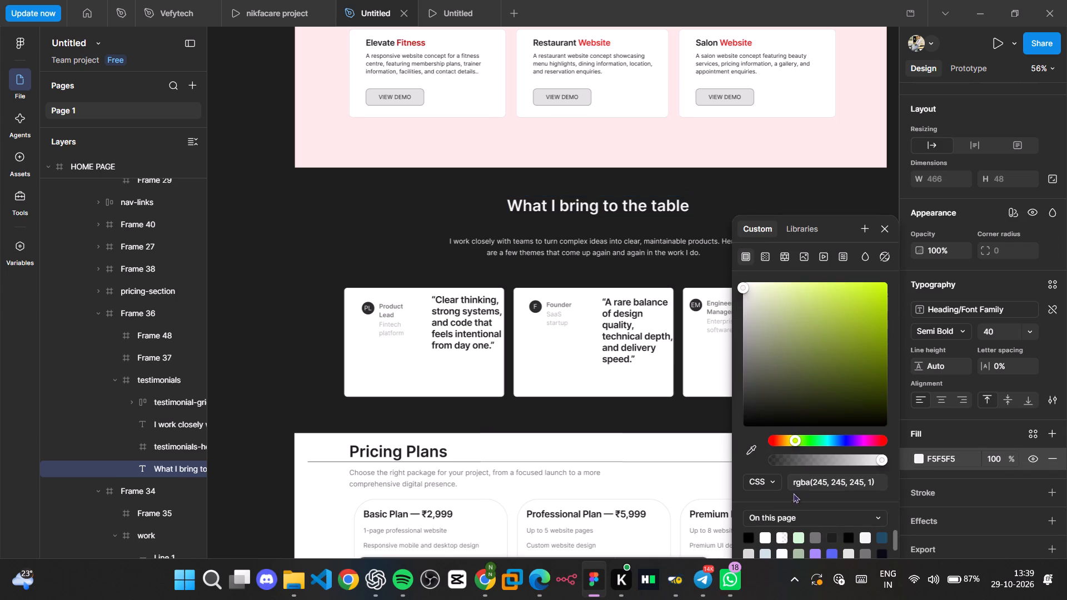
scroll(793, 507, down, 8)
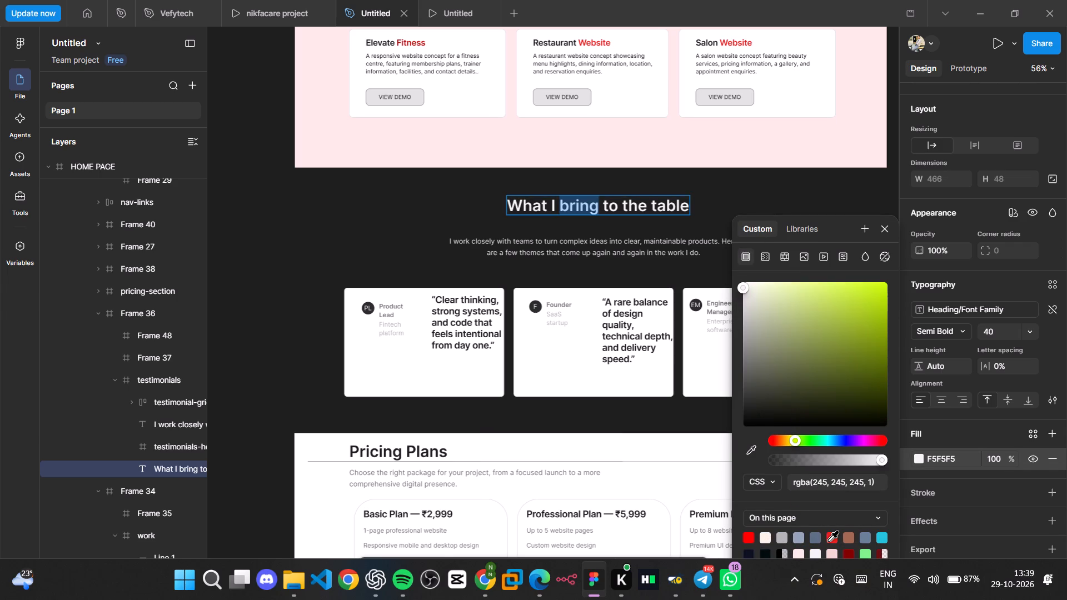
click(829, 541)
click(358, 202)
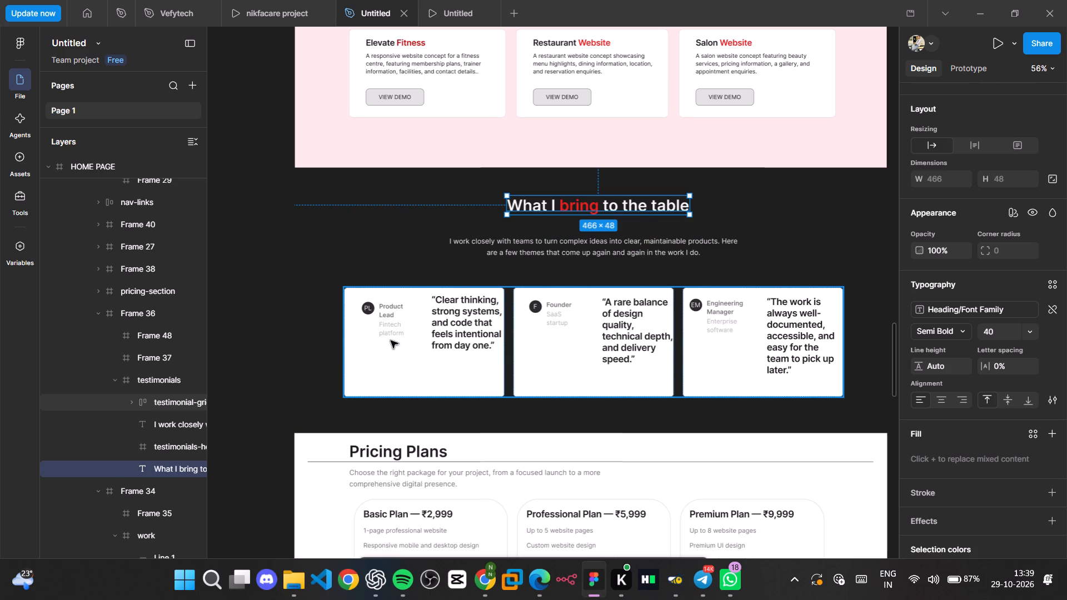
Detach the text style and font-family variable from the Product Lead card's quote and set its font to IBM Plex Mono.
double_click(477, 305)
double_click(477, 305)
click(477, 305)
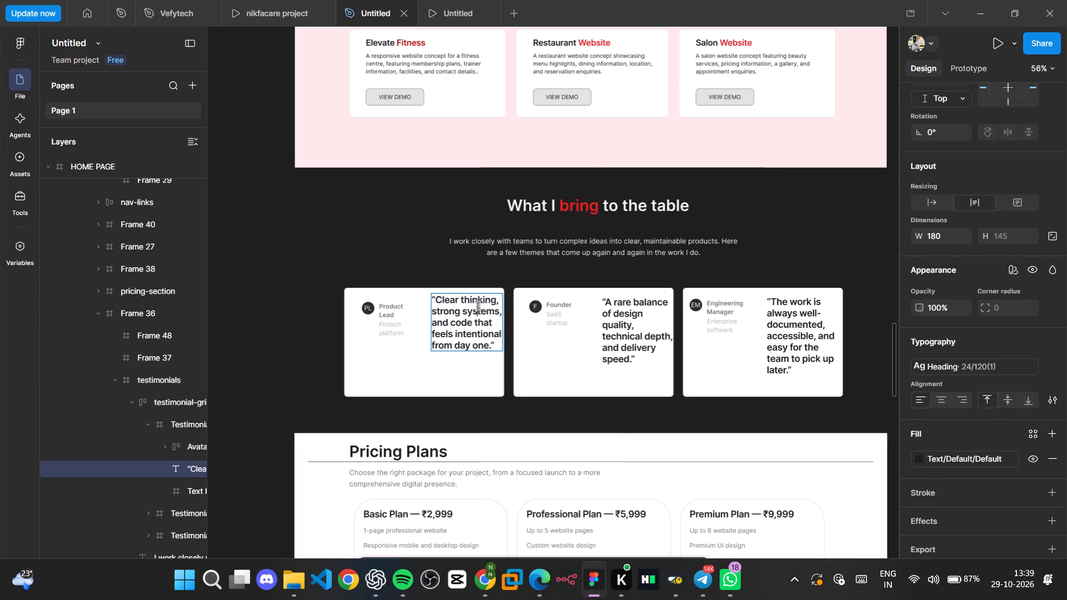
click(477, 305)
click(492, 304)
double_click(483, 320)
double_click(483, 320)
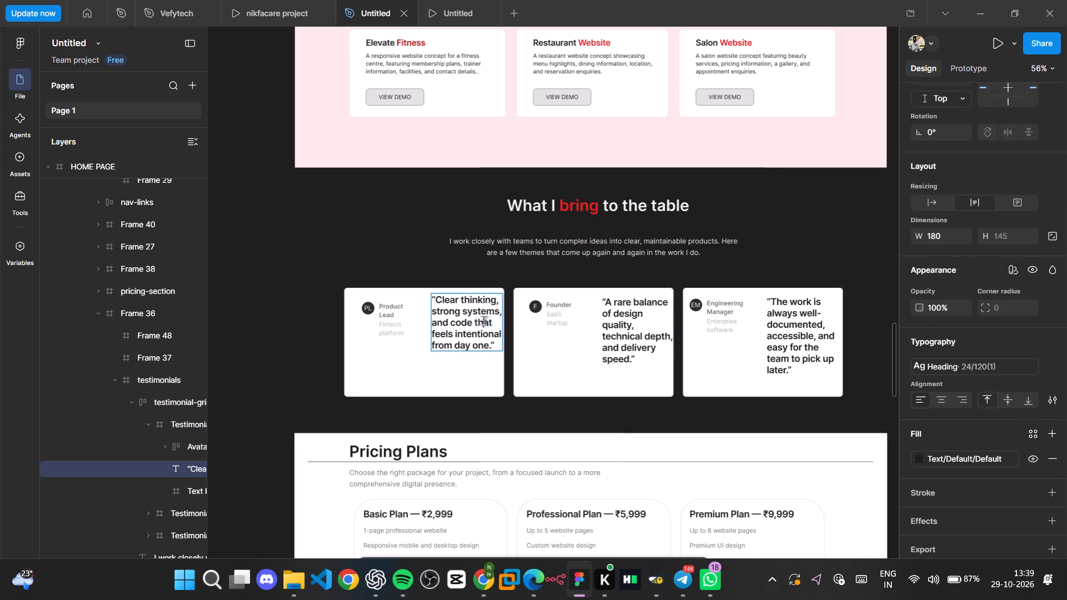
triple_click(483, 320)
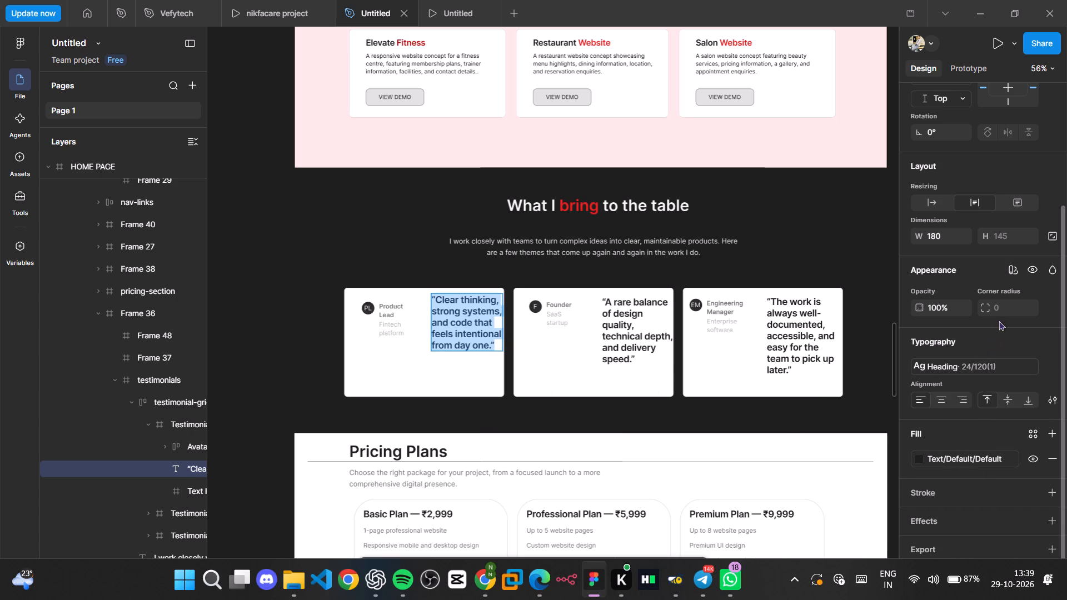
scroll(969, 232, up, 4)
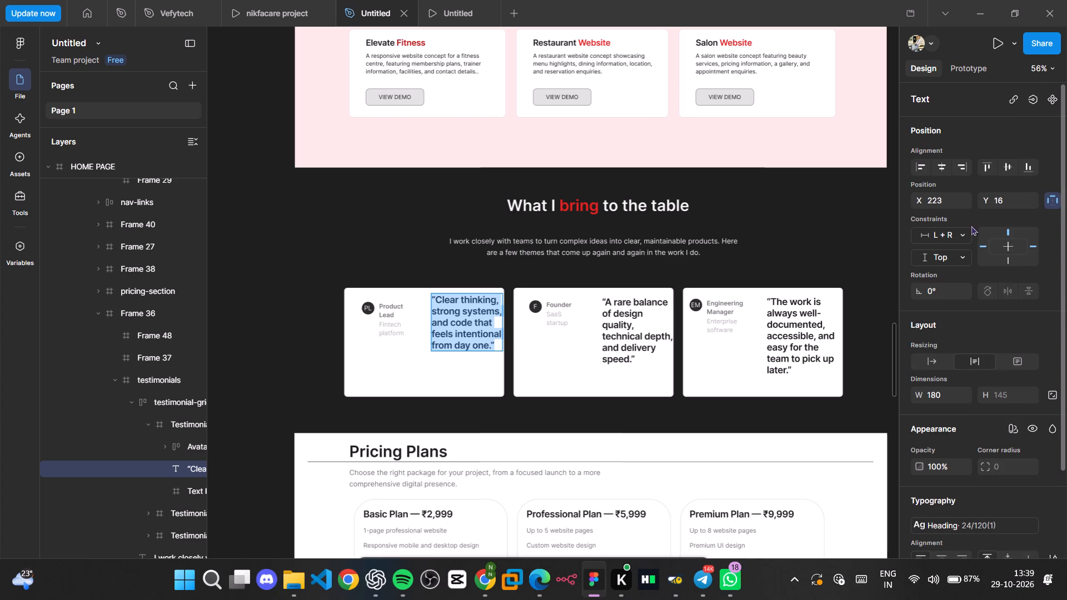
scroll(973, 227, up, 2)
scroll(972, 436, down, 2)
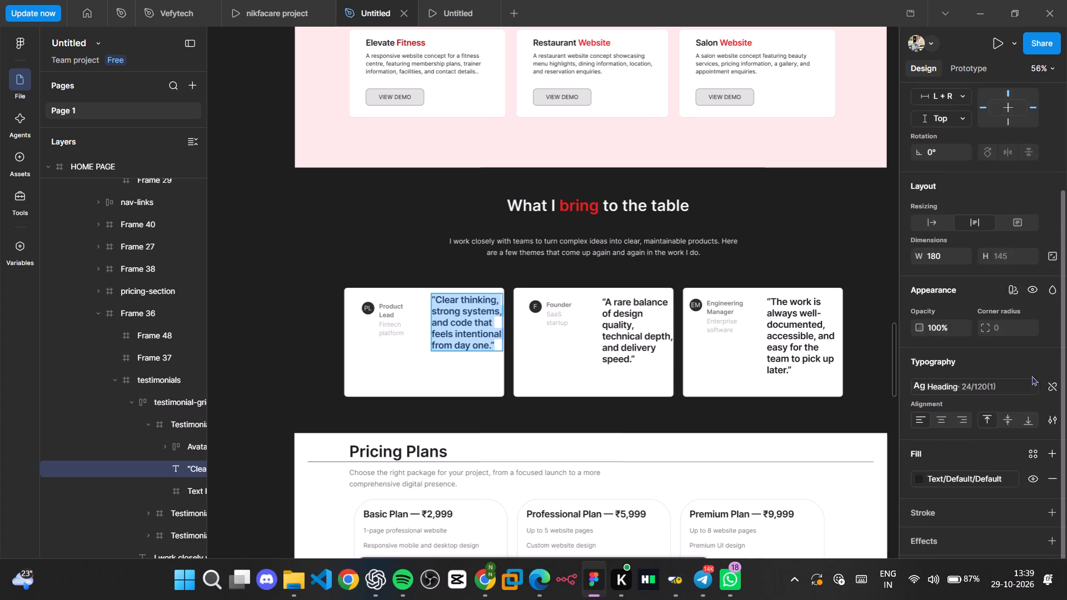
click(1045, 388)
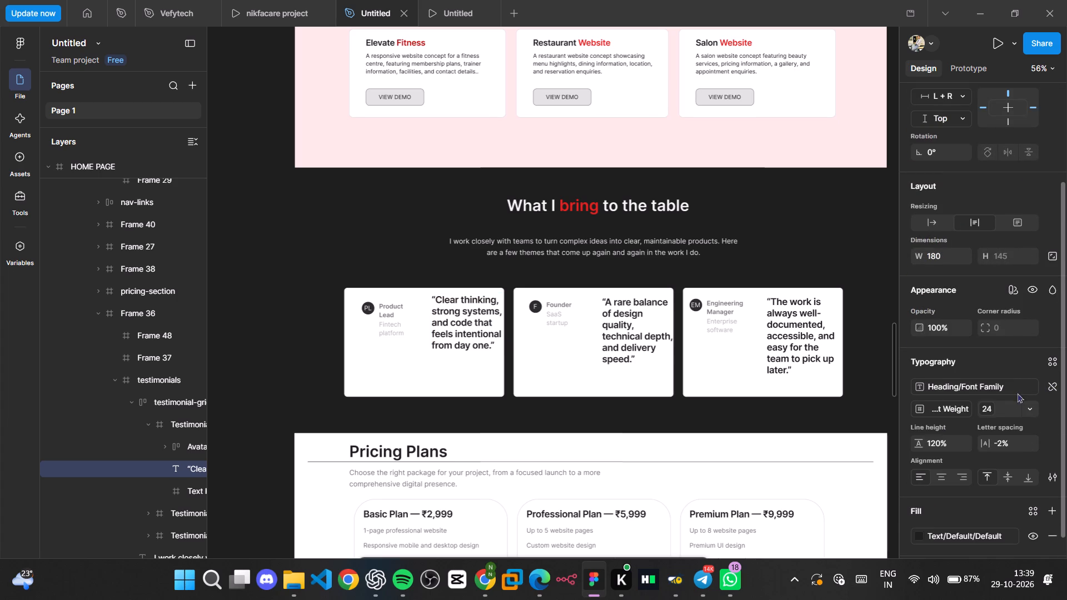
click(990, 377)
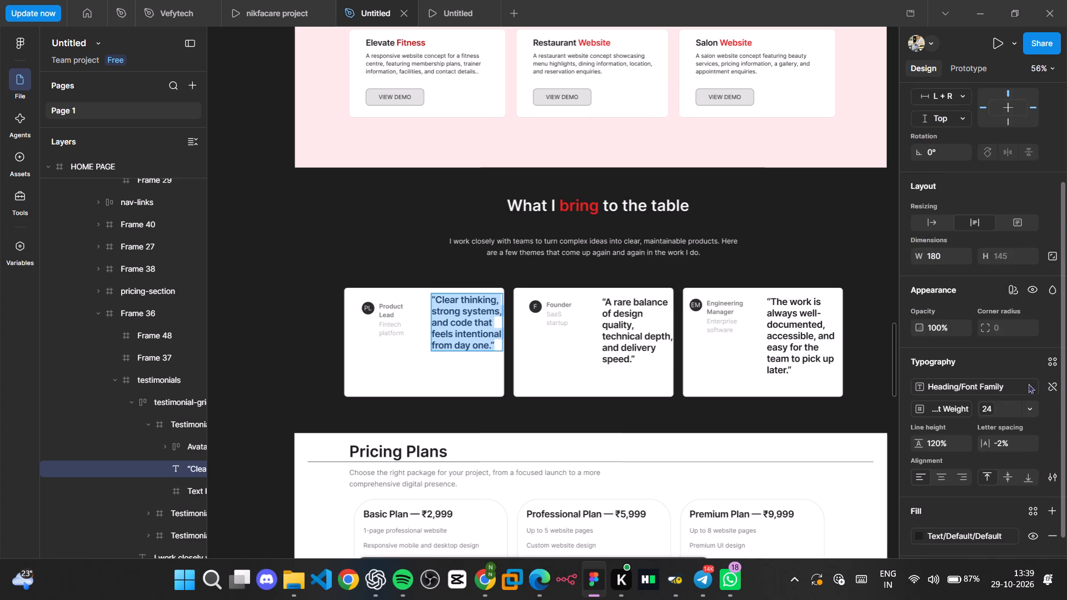
click(1056, 388)
click(1024, 379)
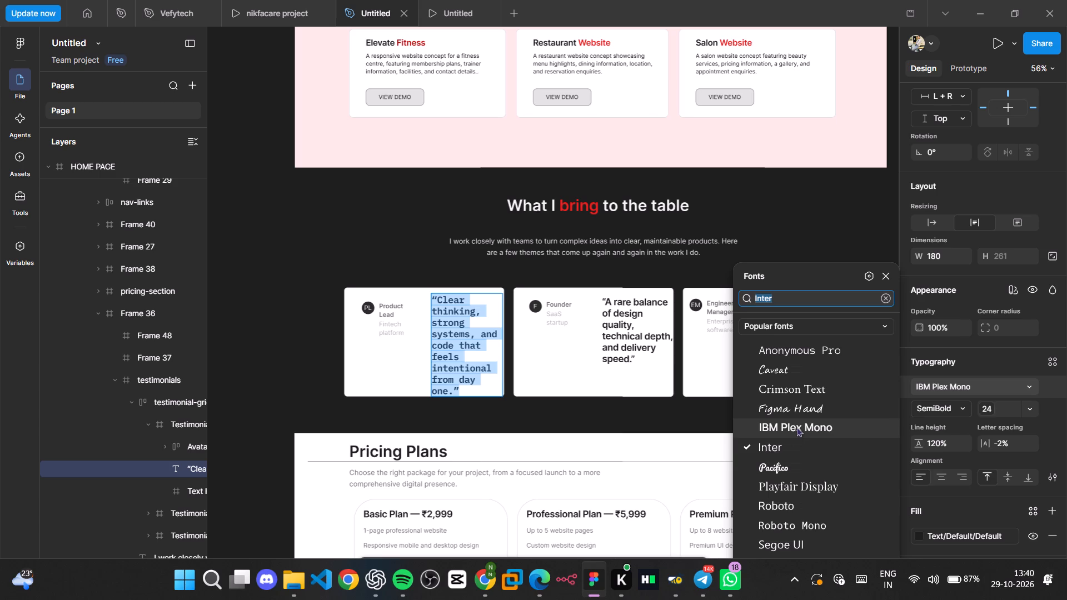
click(796, 427)
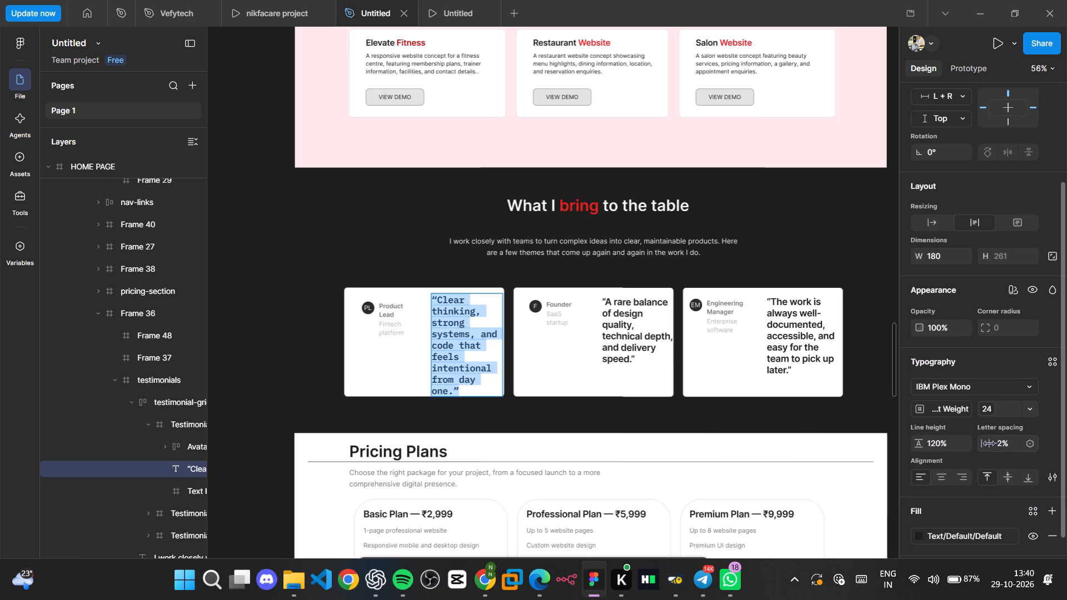
Tighten the letter spacing of the Product Lead card's quote to -10%.
drag(989, 442, 516, 308)
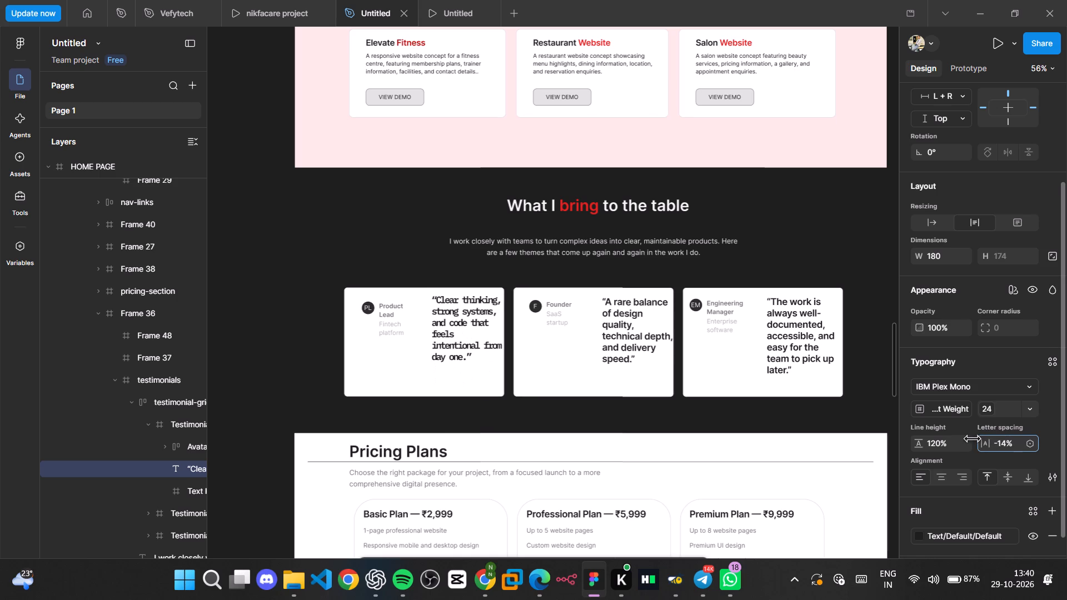
drag(516, 308, 522, 312)
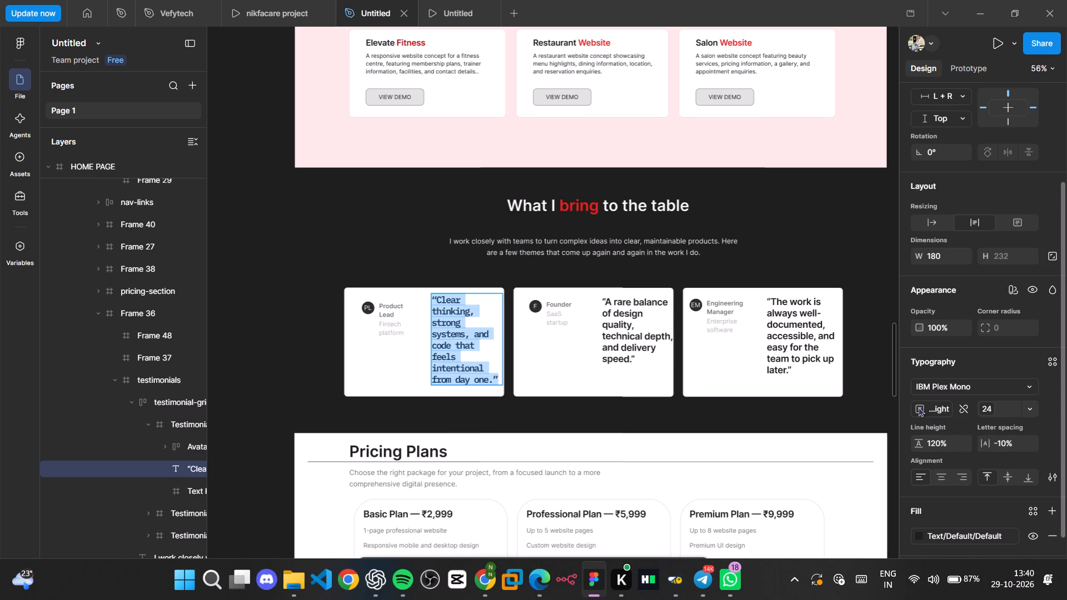
click(620, 426)
click(620, 426)
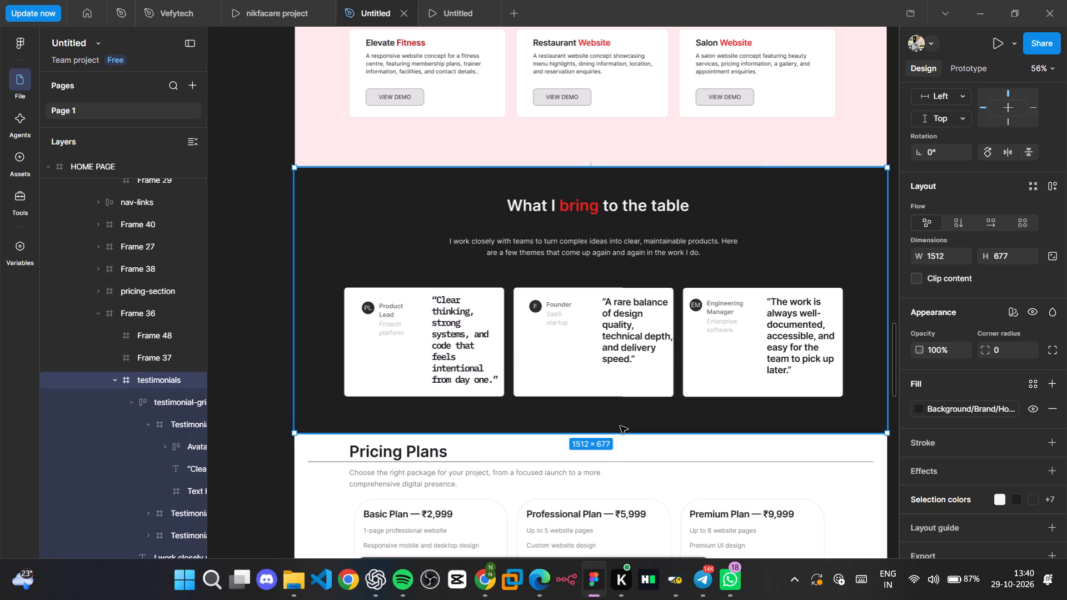
click(230, 442)
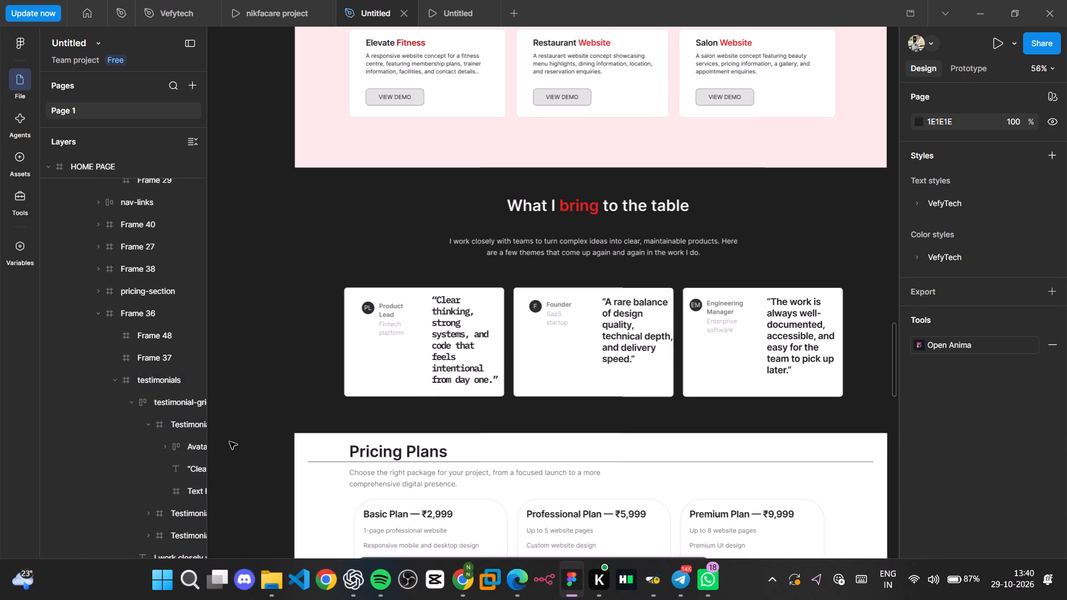
double_click(454, 371)
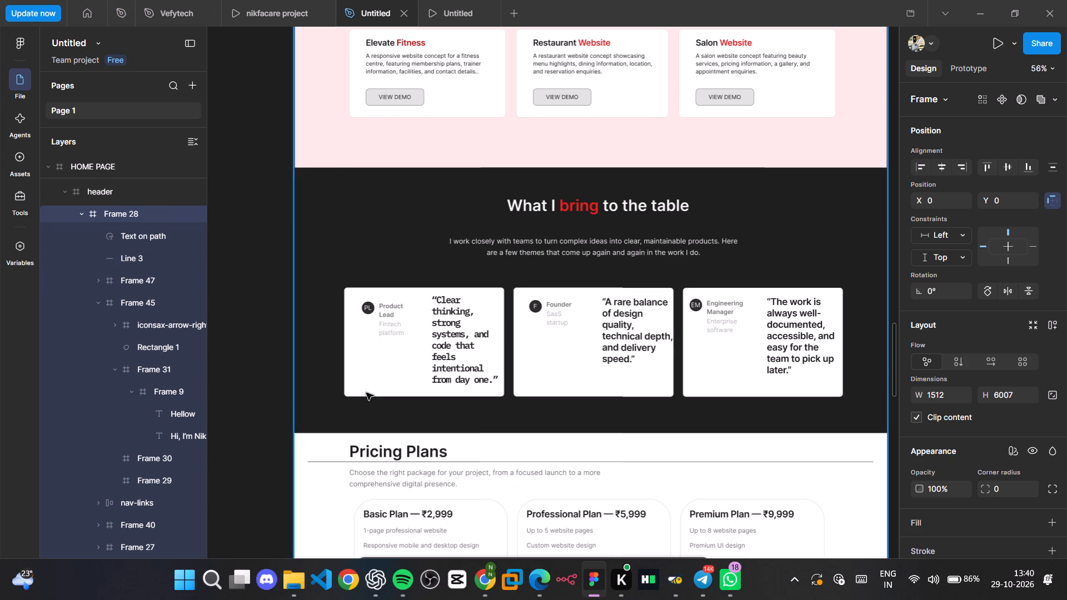
drag(278, 432, 290, 399)
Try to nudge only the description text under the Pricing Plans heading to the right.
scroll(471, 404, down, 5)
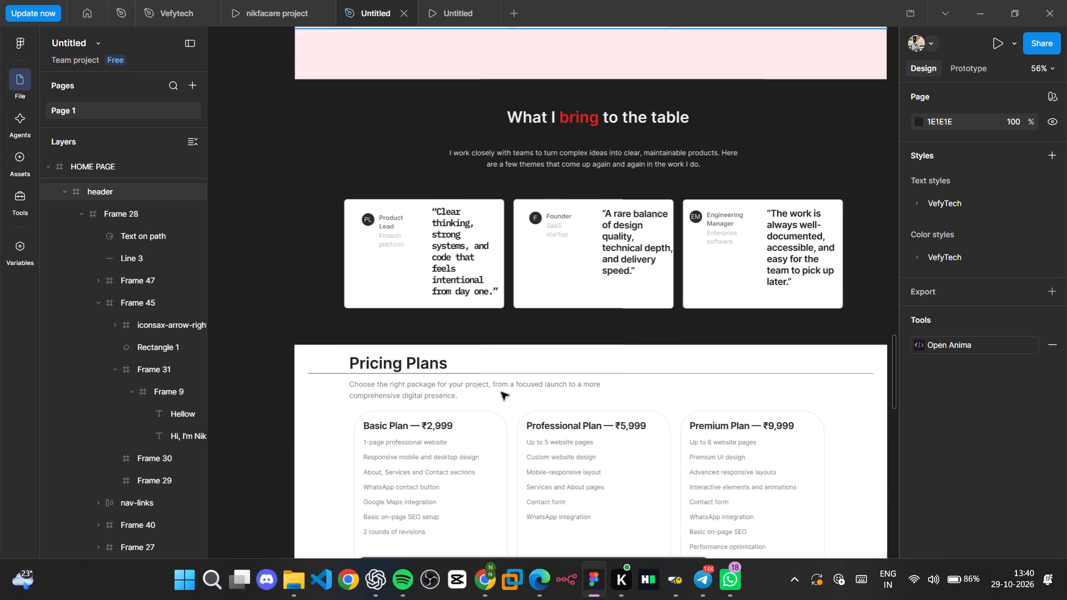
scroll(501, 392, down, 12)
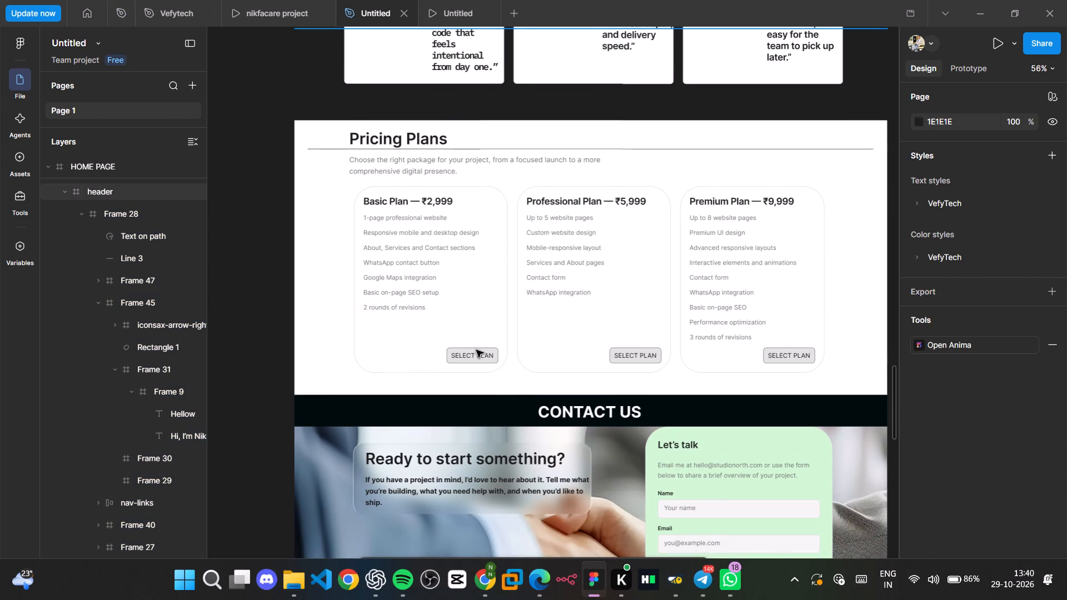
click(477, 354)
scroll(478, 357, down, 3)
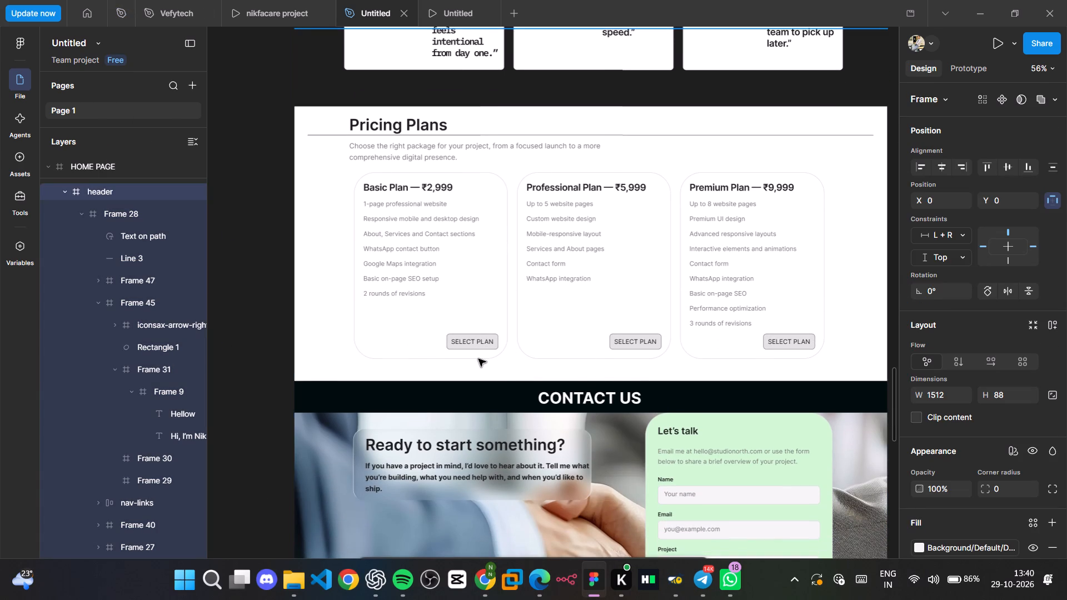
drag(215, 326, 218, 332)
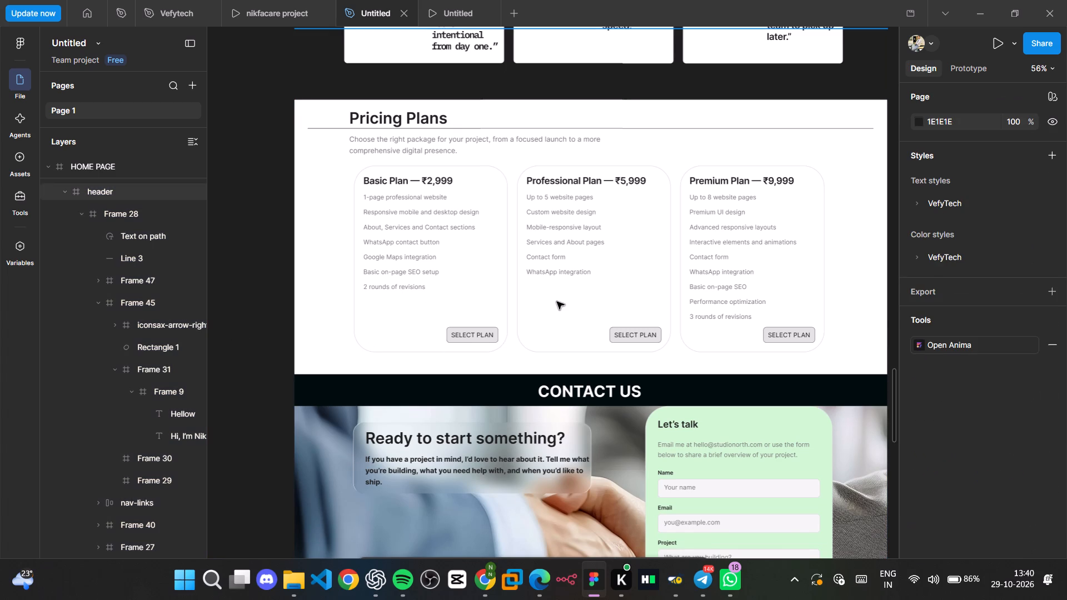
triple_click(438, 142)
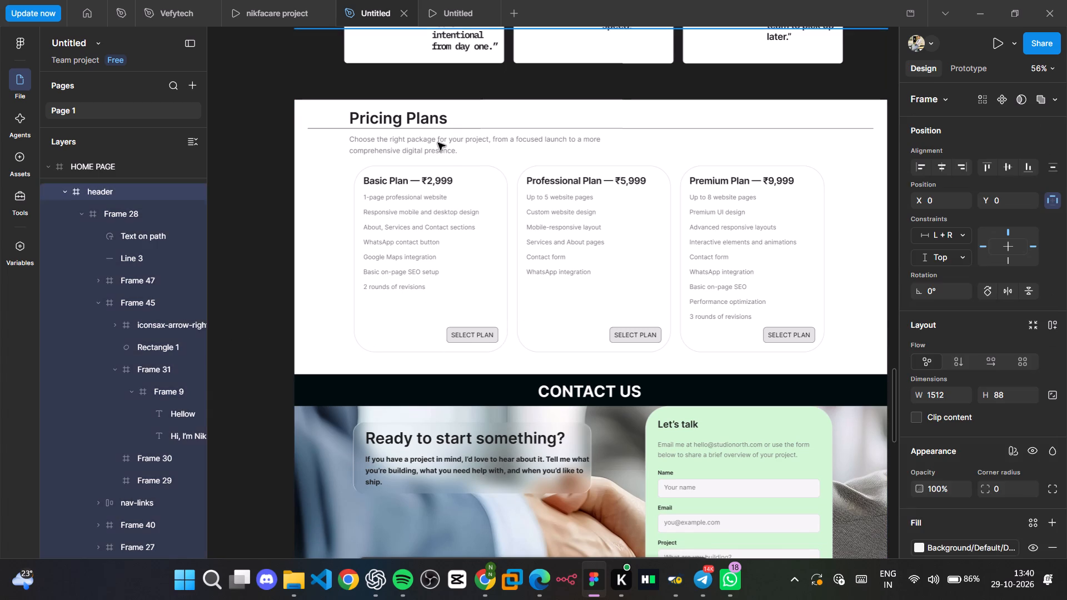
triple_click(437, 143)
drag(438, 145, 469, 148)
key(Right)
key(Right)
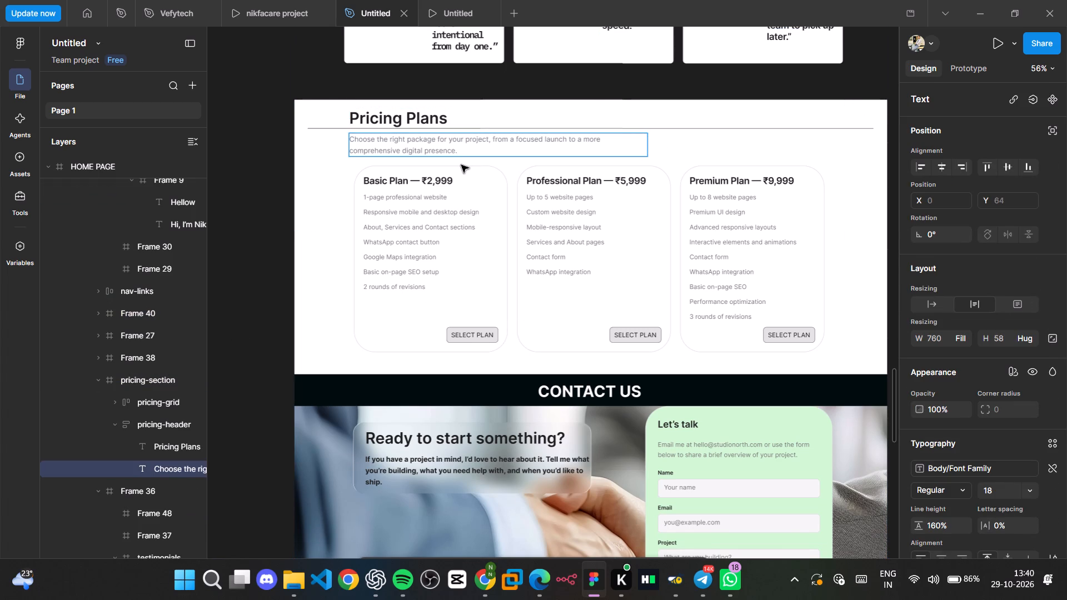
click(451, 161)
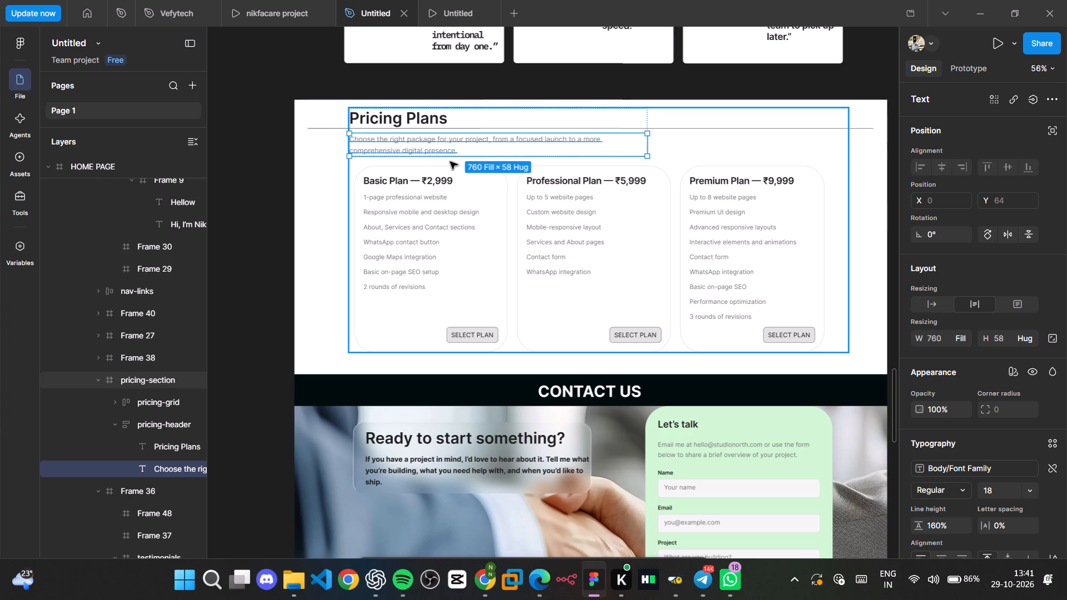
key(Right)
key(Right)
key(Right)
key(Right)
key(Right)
Nudge the whole pricing header, heading and description together, rightward to X 36, in line with the Basic Plan card's text.
click(481, 151)
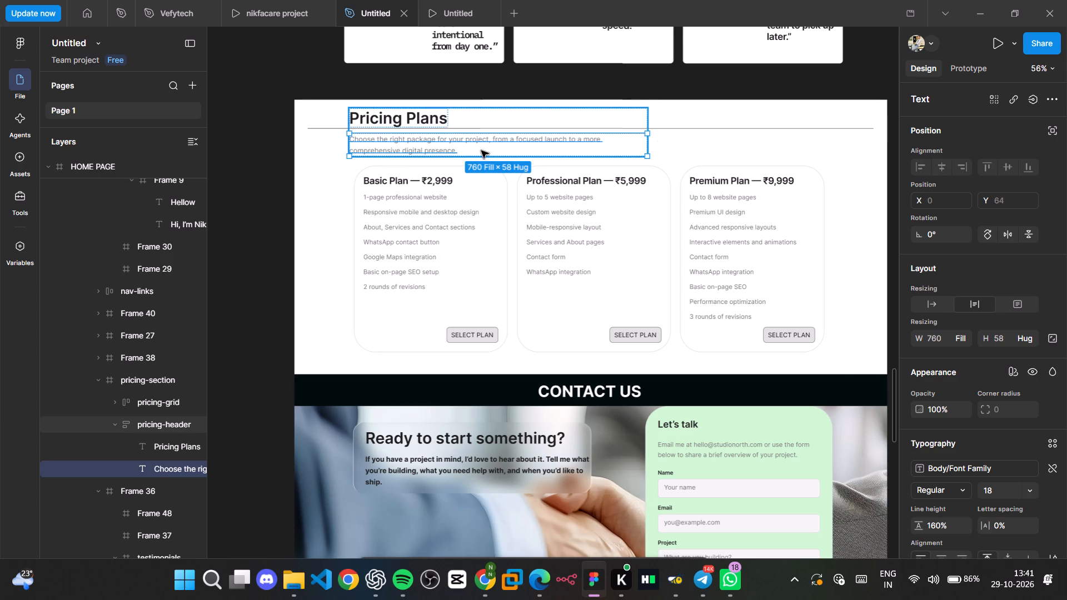
key(Right)
key(Right)
key(Right)
key(Right)
key(Right)
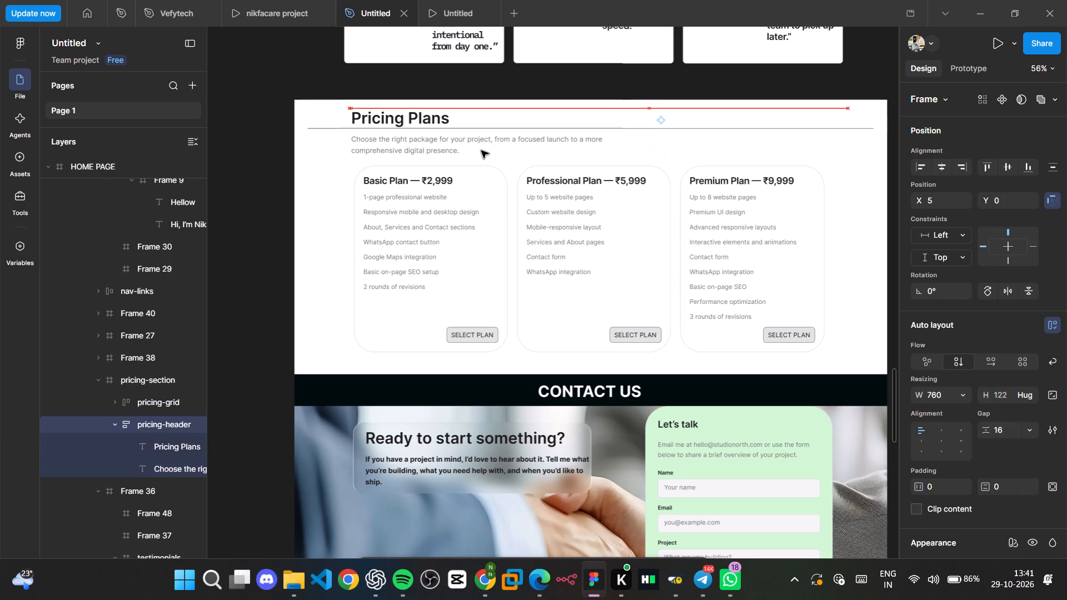
key(Right)
key(Right)
key(Right)
key(Right)
key(Right)
key(Right)
key(Right)
key(Right)
key(Right)
key(Right)
key(Right)
key(Right)
key(Right)
key(Right)
key(Right)
key(Right)
key(Right)
key(Right)
key(Right)
key(Right)
key(Right)
key(Right)
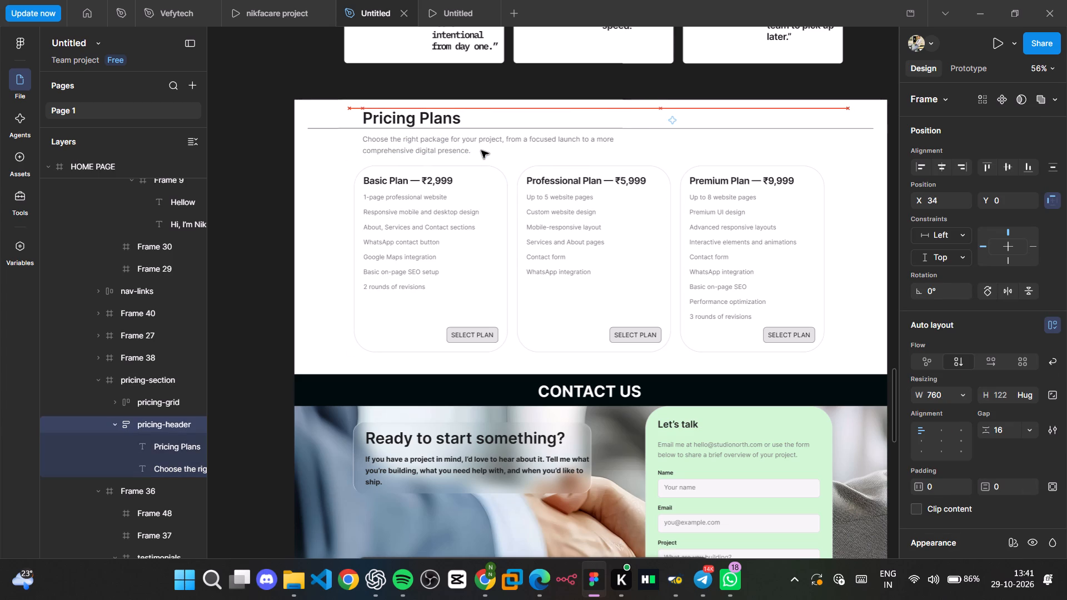
key(Right)
key(Right)
key(Right)
key(Left)
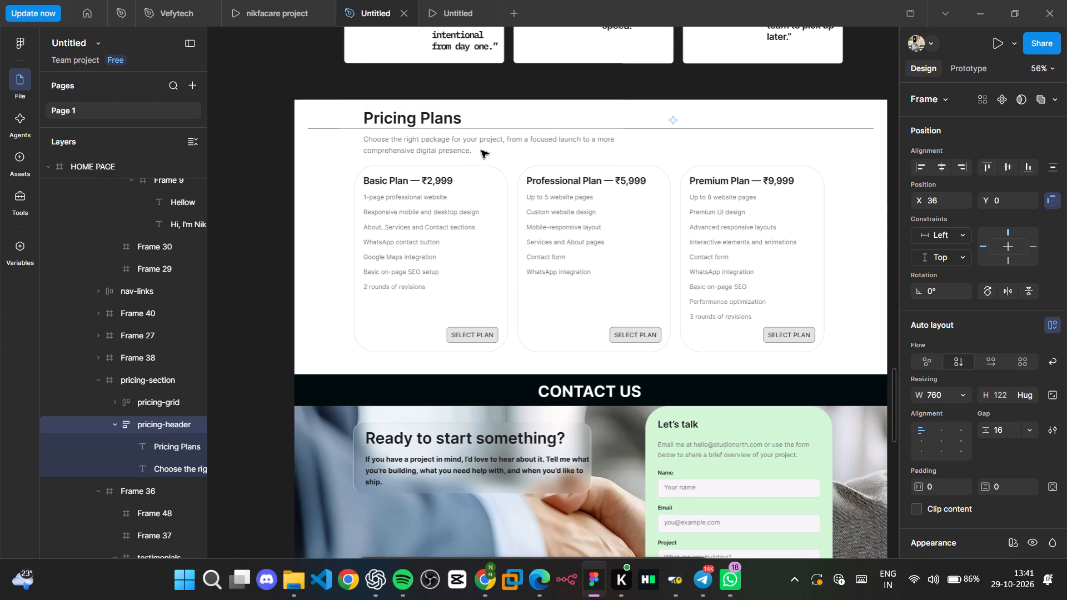
click(259, 219)
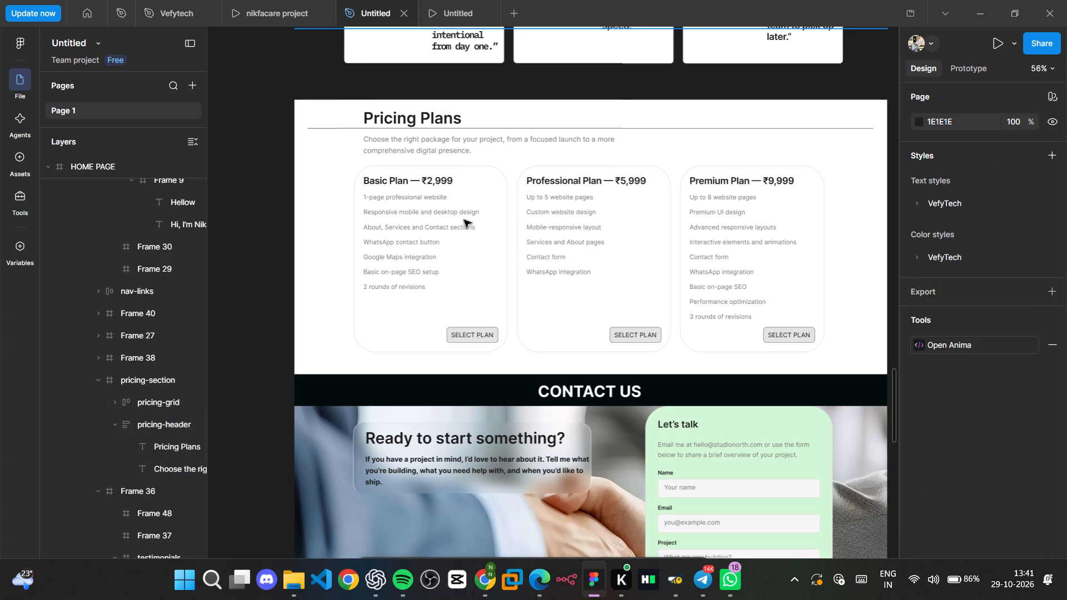
Move the quote text out of the Founder testimonial card onto the empty canvas left of the page.
scroll(463, 220, down, 6)
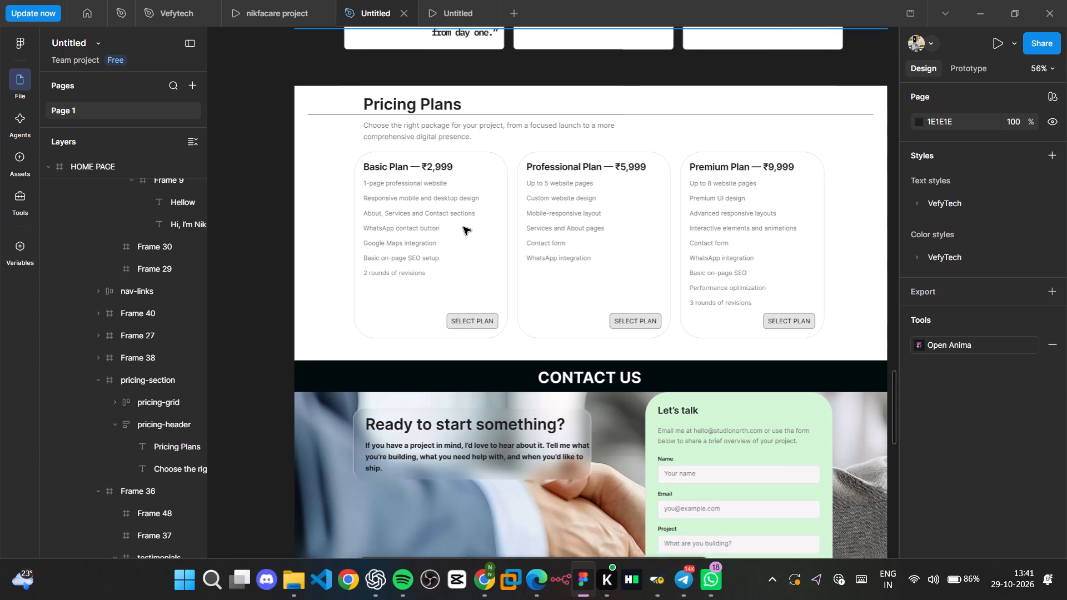
scroll(460, 223, down, 11)
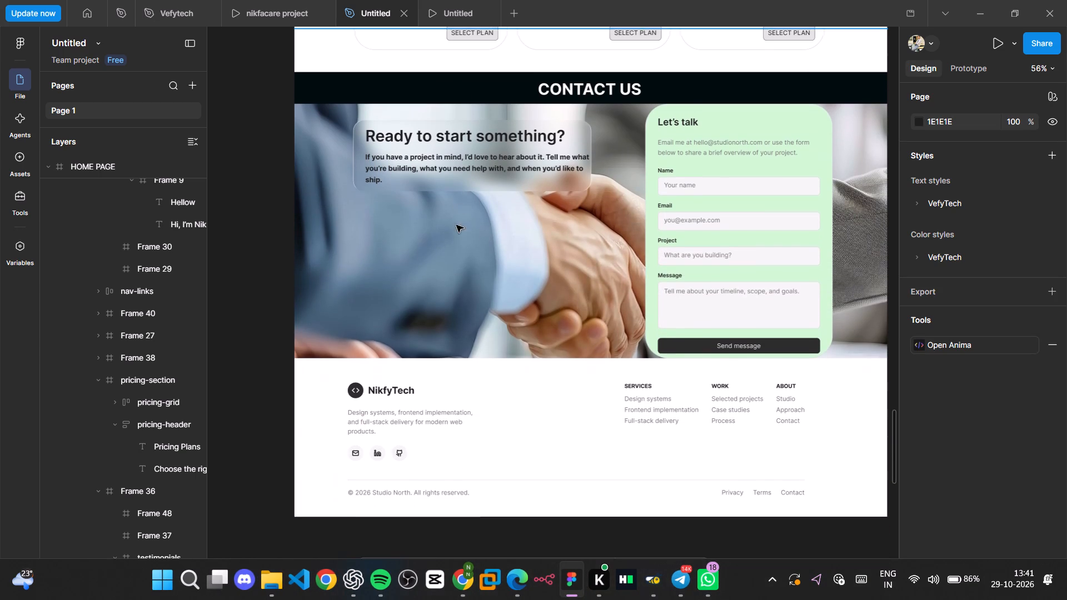
scroll(456, 225, down, 1)
scroll(455, 218, up, 13)
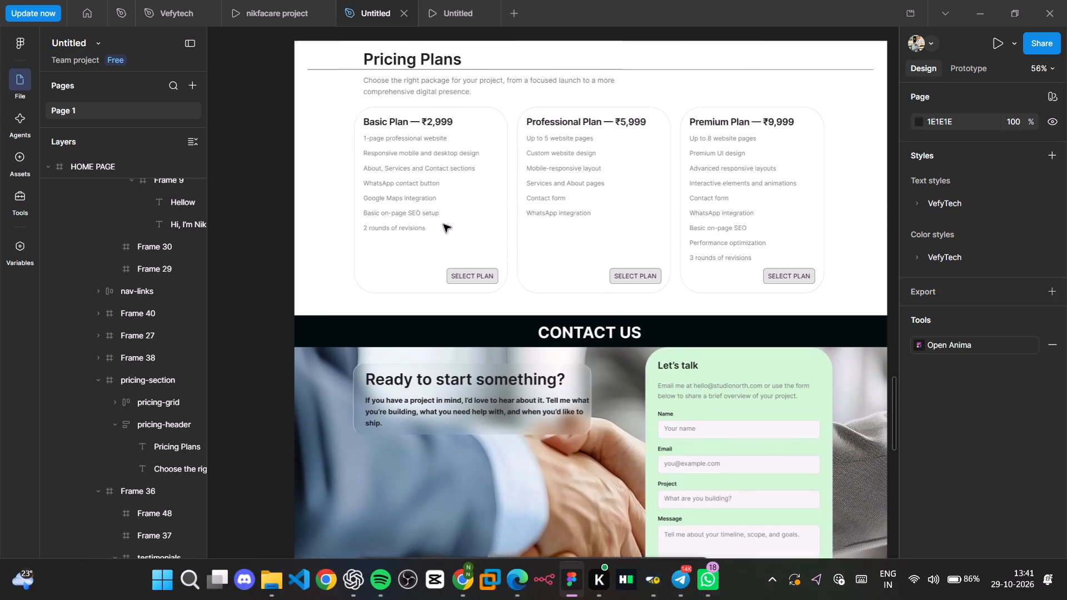
scroll(443, 224, up, 11)
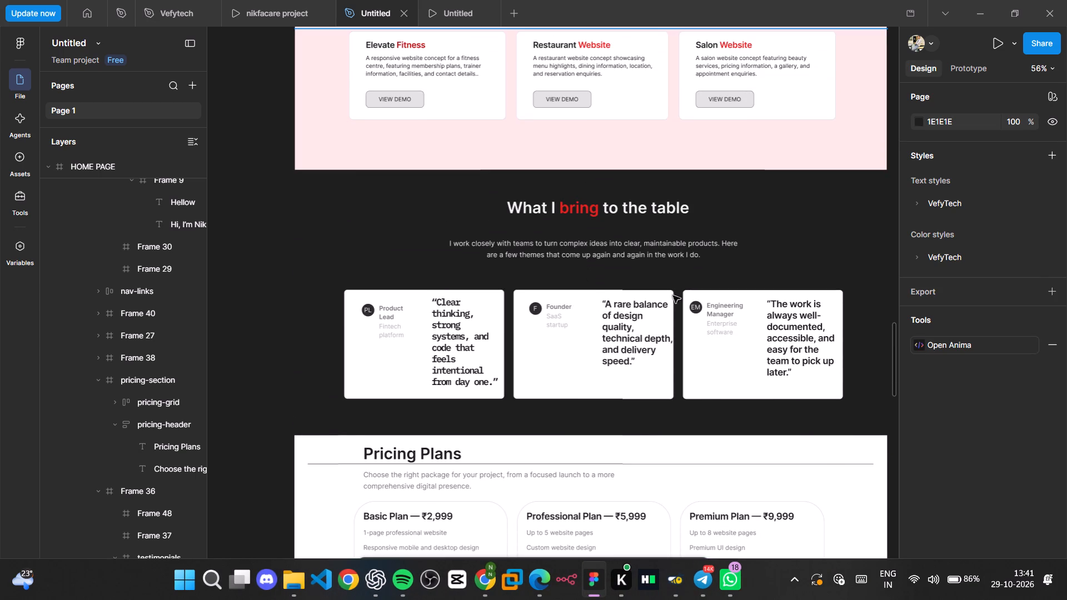
click(638, 323)
triple_click(640, 318)
triple_click(640, 318)
double_click(640, 318)
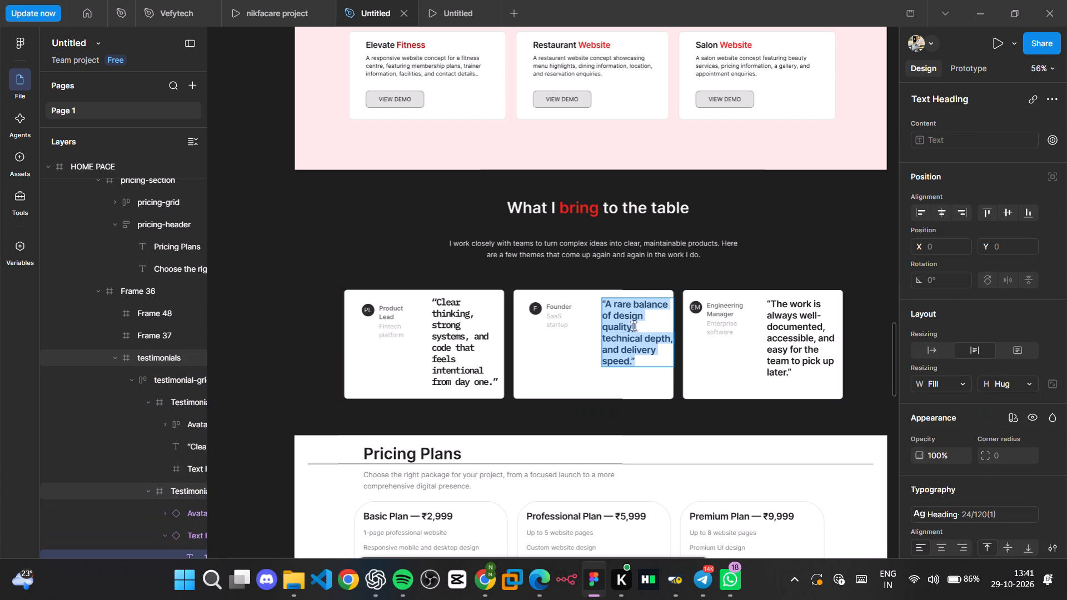
click(573, 357)
drag(641, 327, 252, 330)
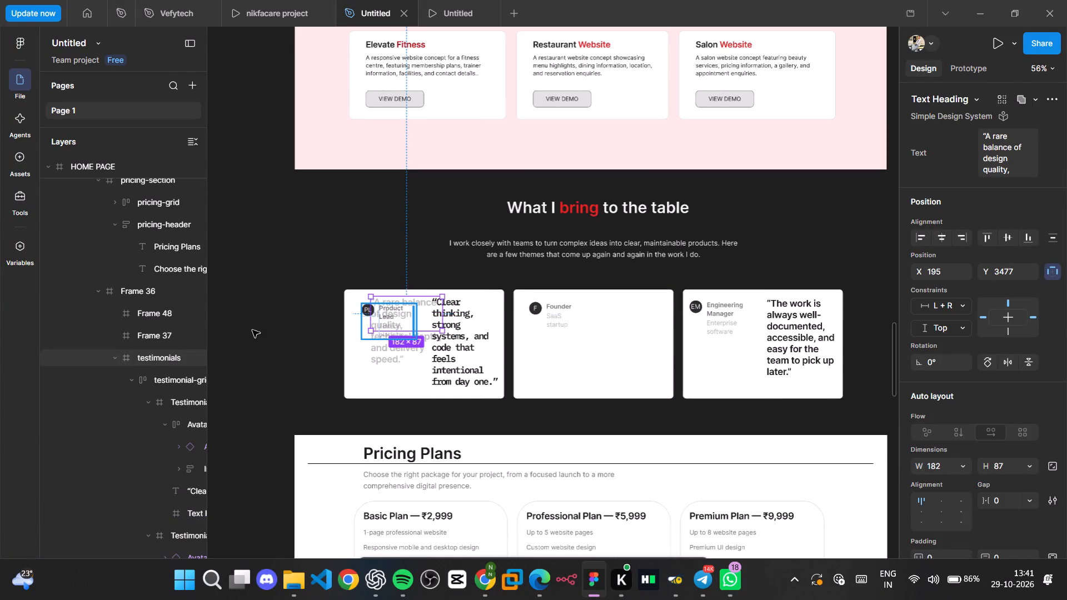
drag(252, 330, 230, 332)
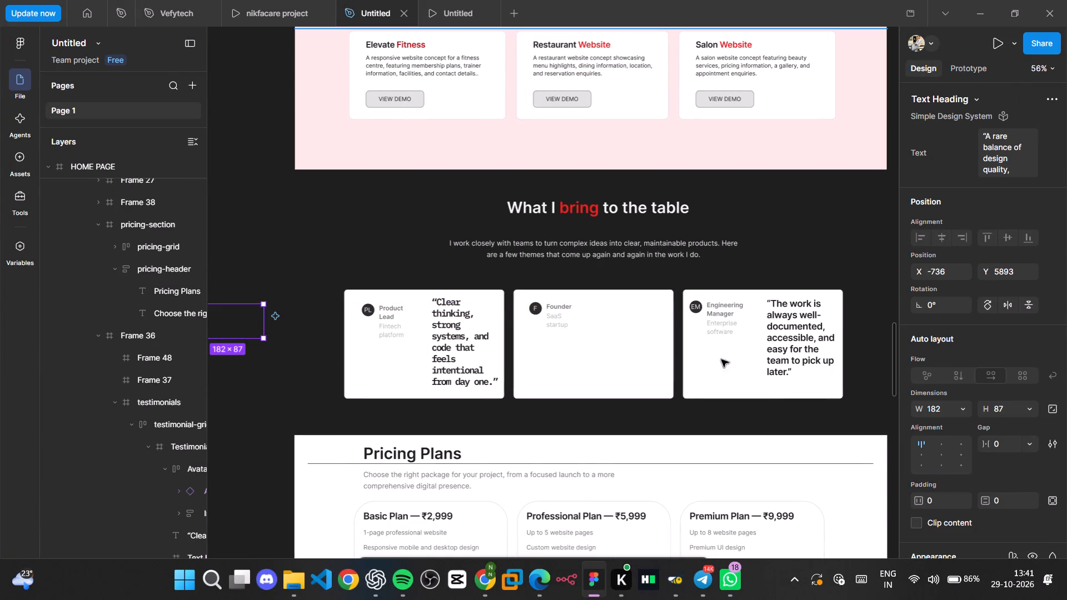
Move the quote text out of the Engineering Manager testimonial card onto the empty canvas left of the page.
double_click(801, 329)
double_click(803, 329)
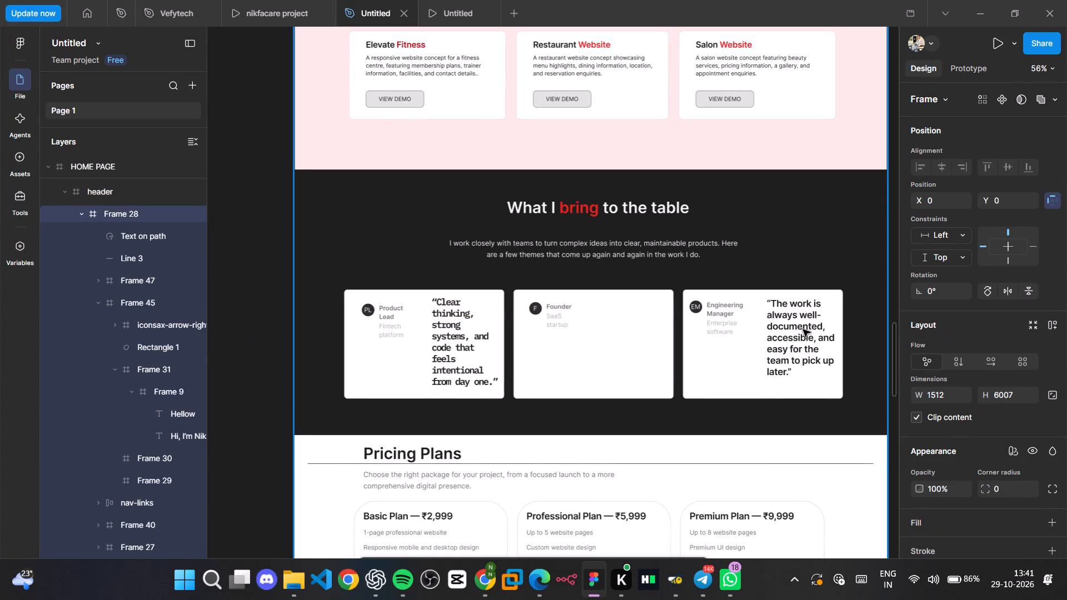
double_click(803, 329)
double_click(803, 329)
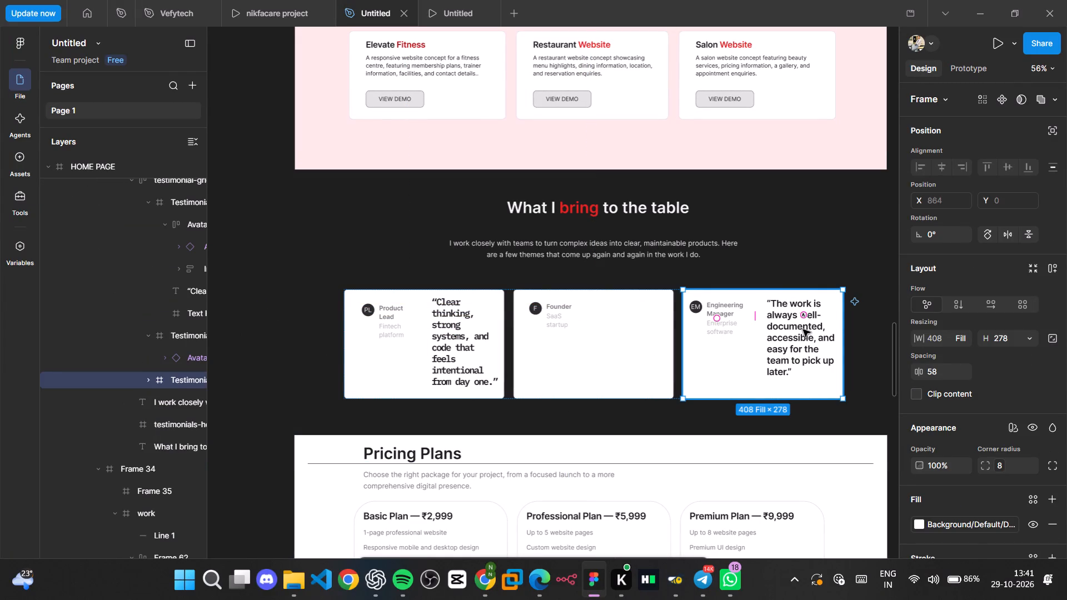
drag(802, 312, 511, 329)
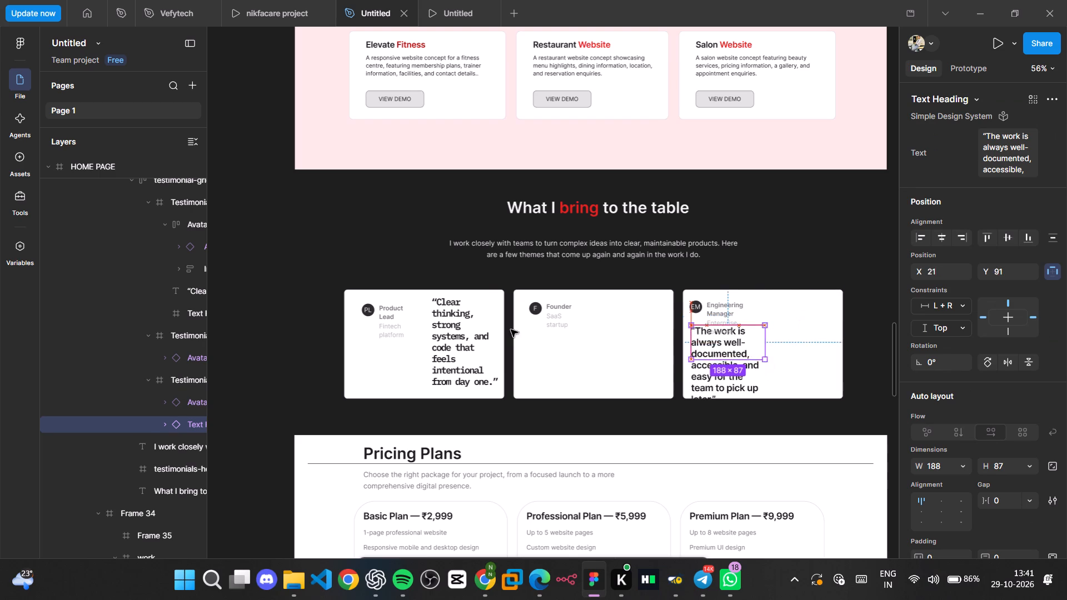
drag(511, 329, 233, 466)
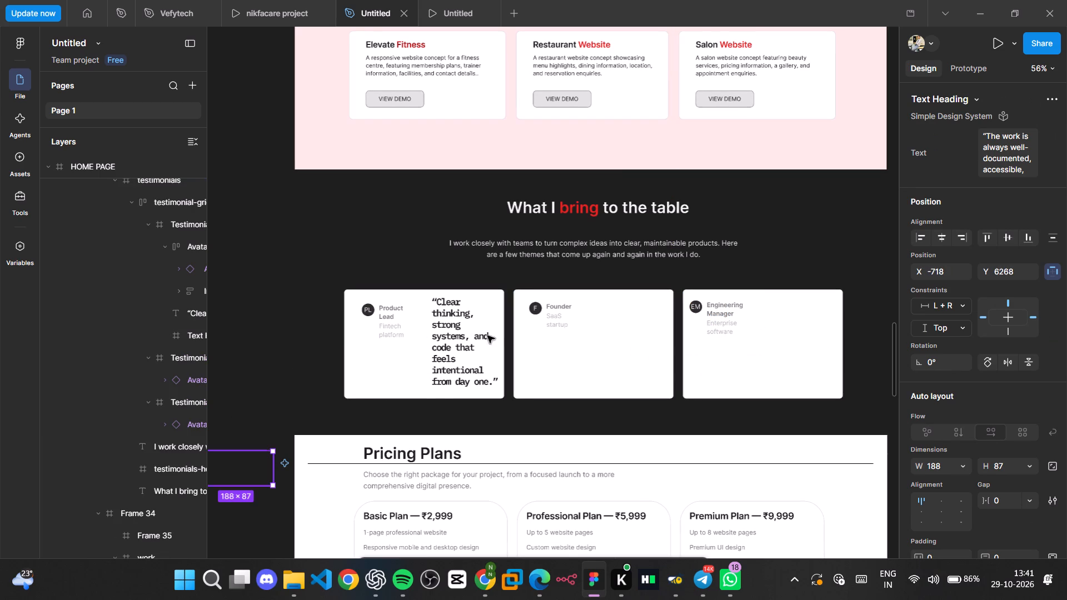
Place a copy of the Product Lead card's quote in the Founder card at X 228, Y 15.
double_click(458, 347)
double_click(458, 347)
double_click(458, 347)
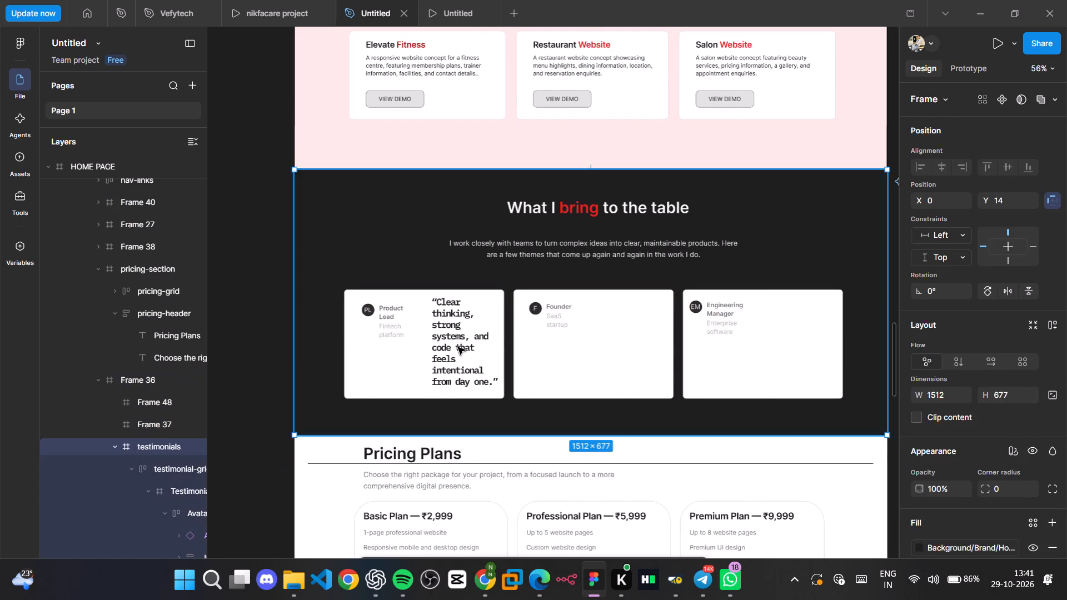
double_click(456, 347)
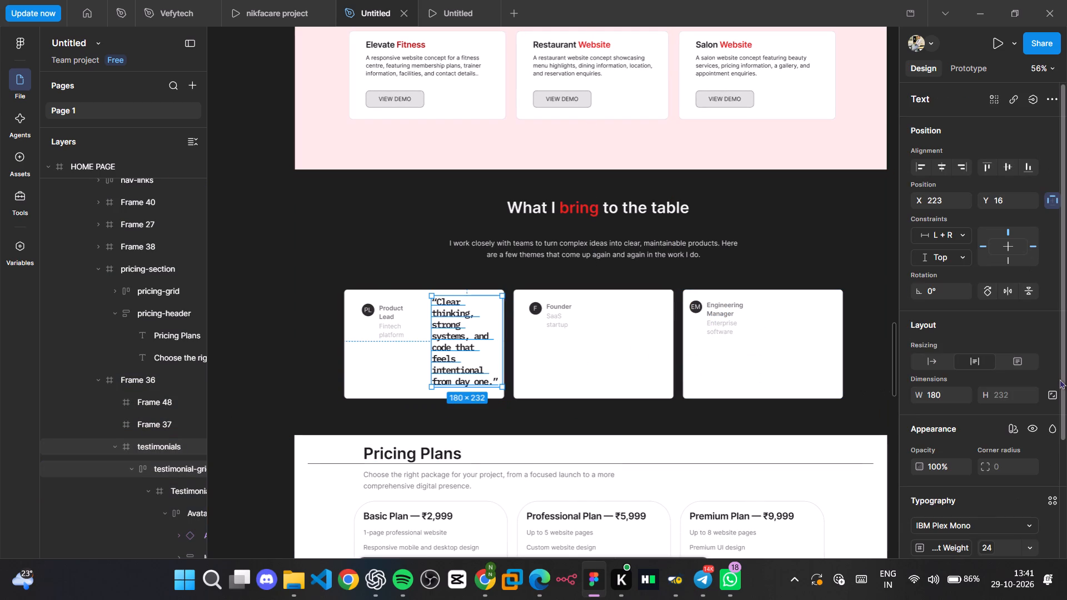
key(ctrl+d)
key(ctrl+d)
drag(446, 352, 640, 357)
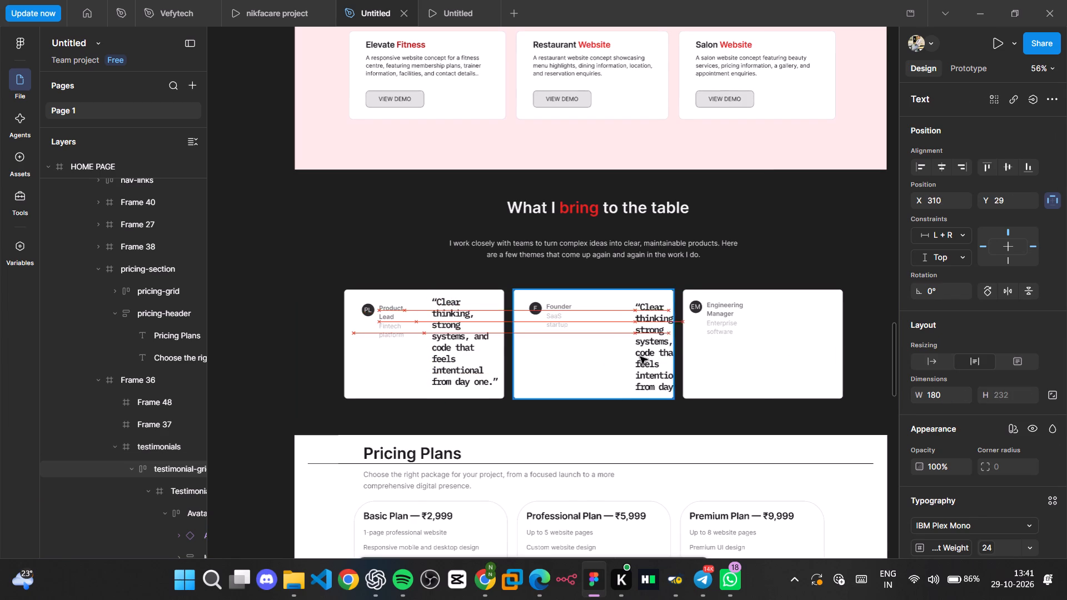
drag(640, 357, 617, 351)
drag(467, 342, 560, 363)
key(ctrl+z)
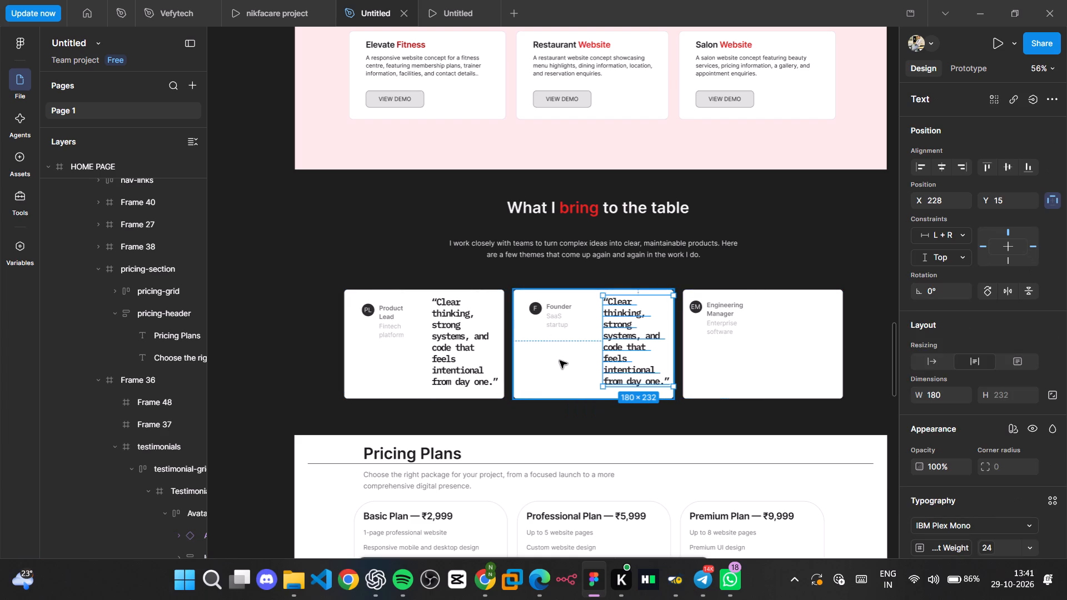
Place another copy of the Product Lead card's quote in the Engineering Manager card at X 234, Y 12.
double_click(440, 314)
drag(449, 336, 463, 360)
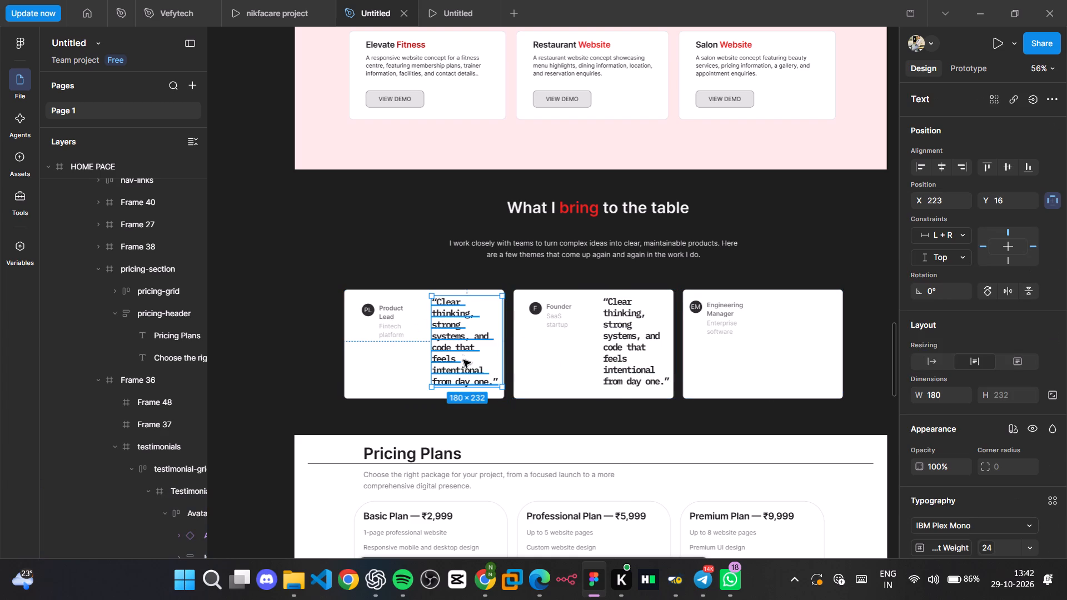
drag(463, 360, 788, 342)
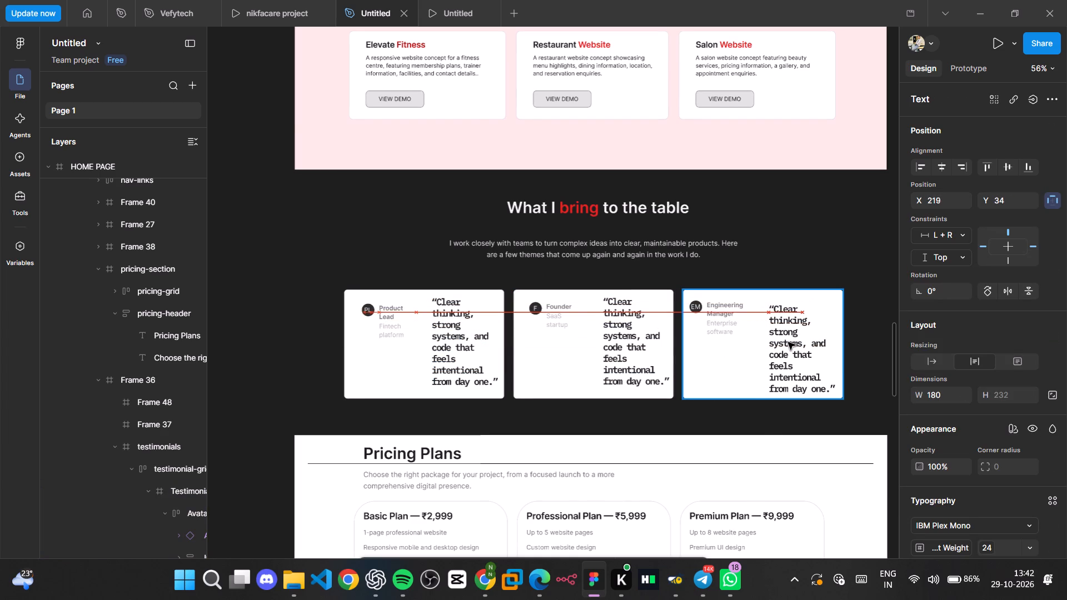
drag(788, 342, 792, 334)
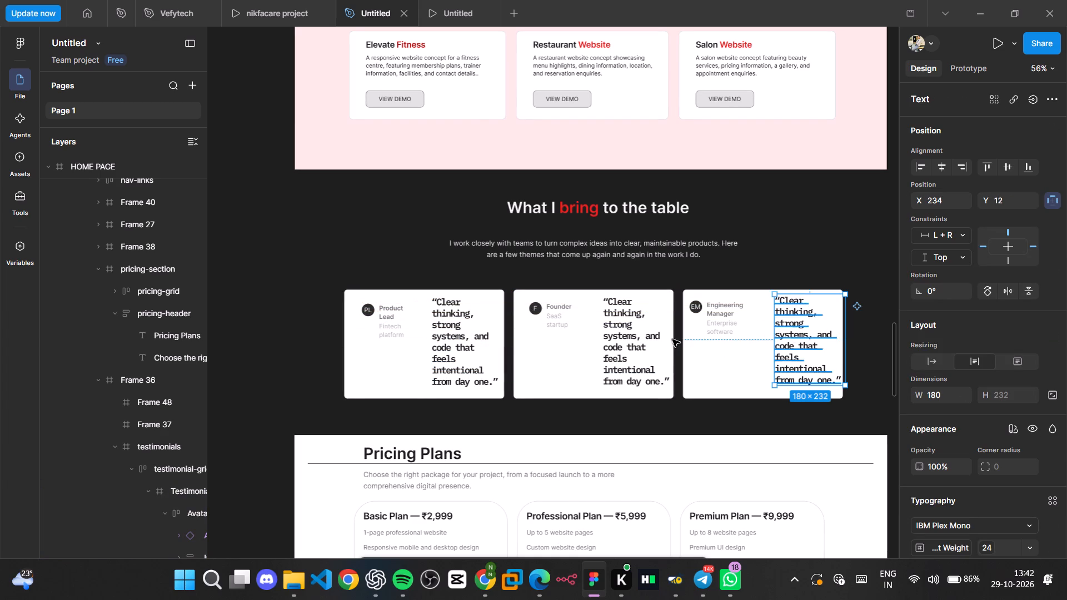
Copy the full wording of the original Founder quote from the text parked on the canvas left of the page.
triple_click(636, 348)
triple_click(635, 346)
click(635, 346)
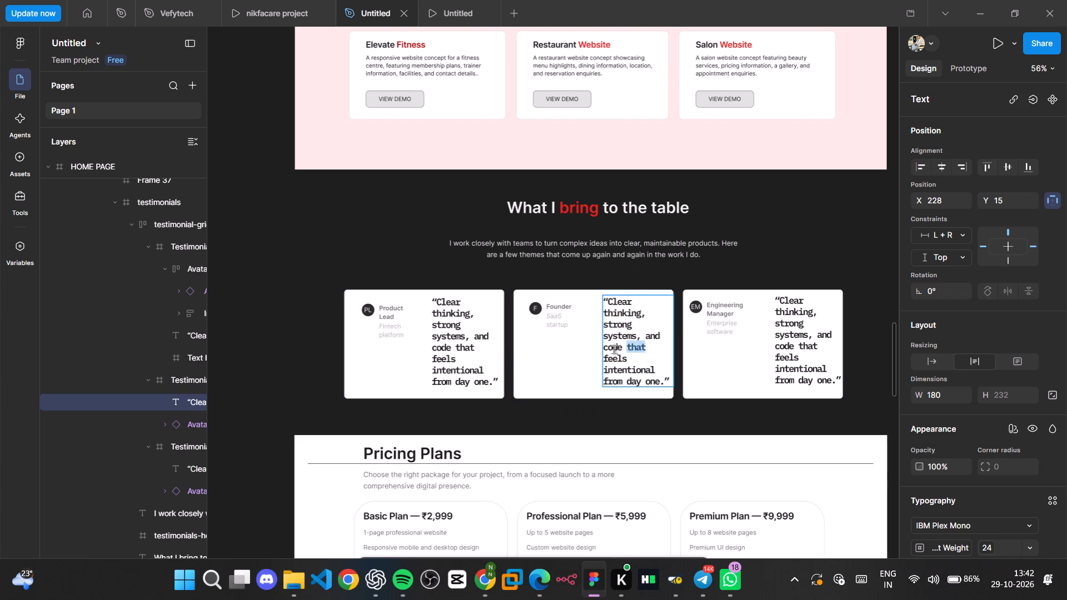
triple_click(628, 347)
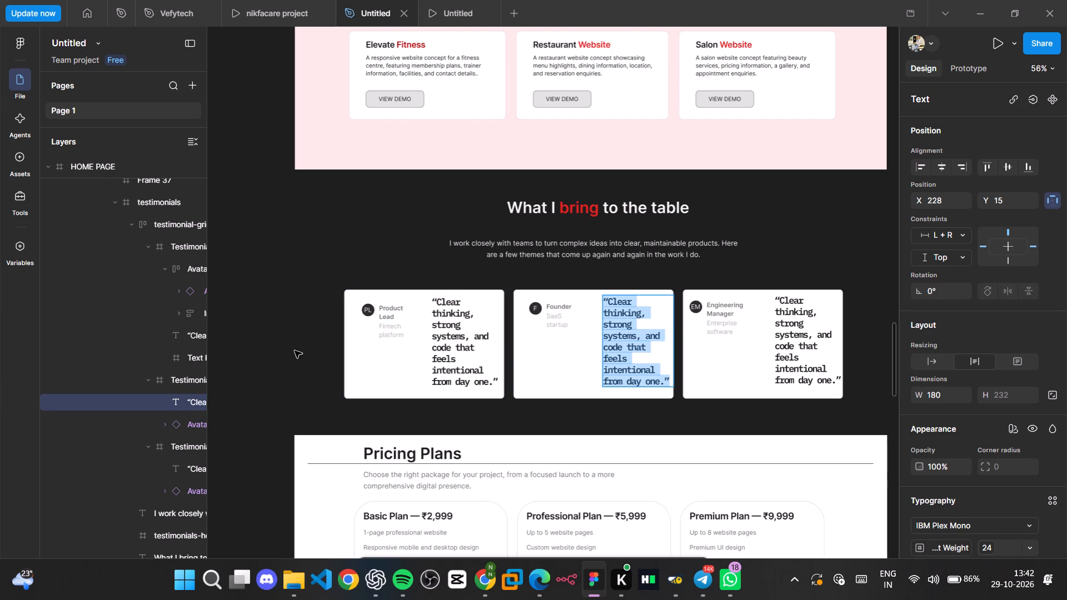
triple_click(240, 349)
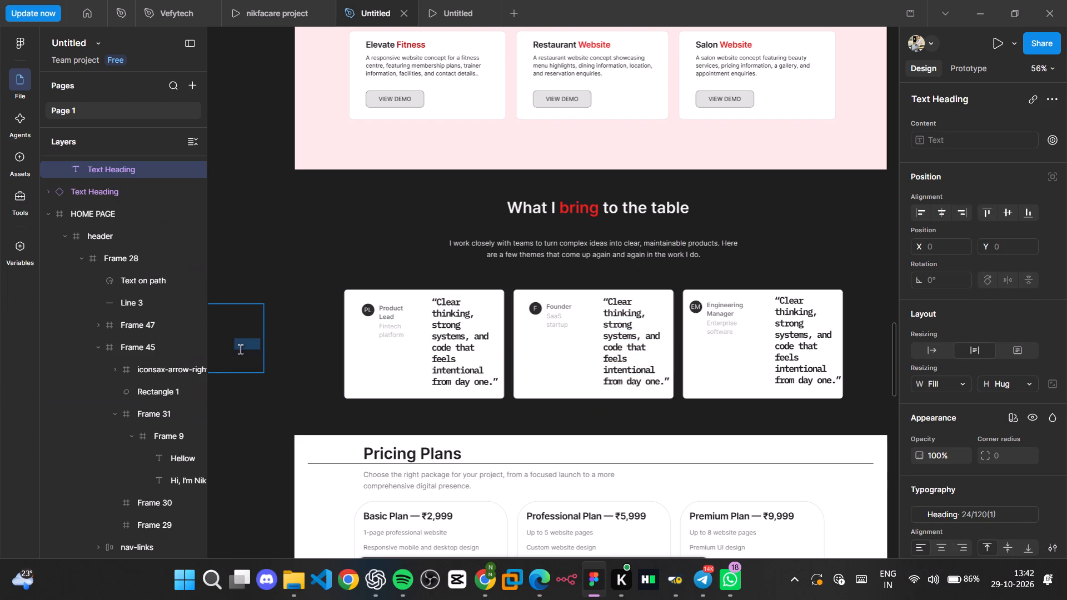
triple_click(240, 349)
double_click(240, 349)
triple_click(246, 347)
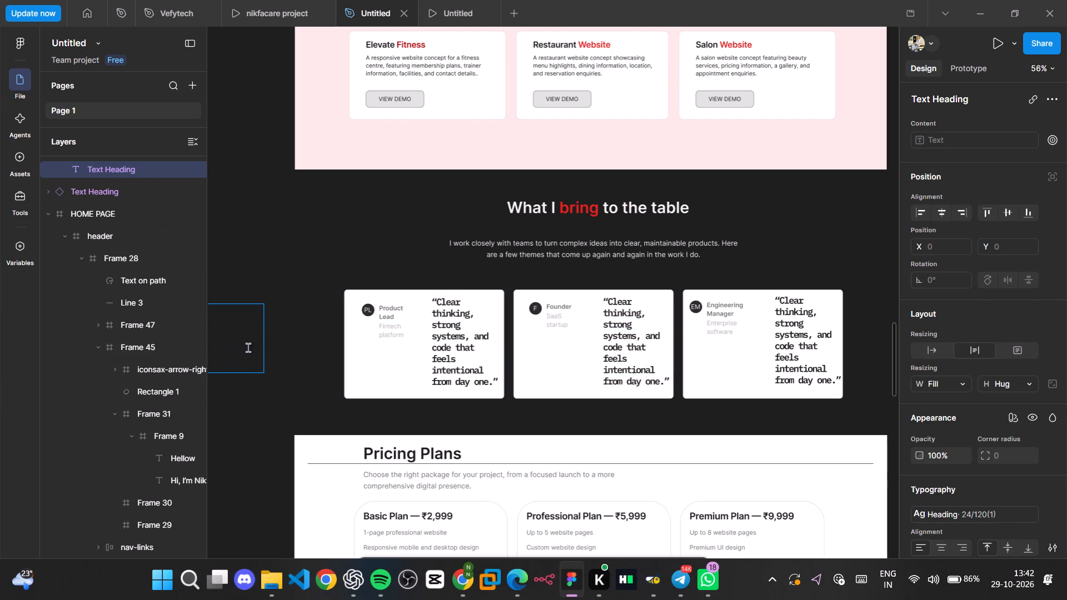
key(ctrl+c)
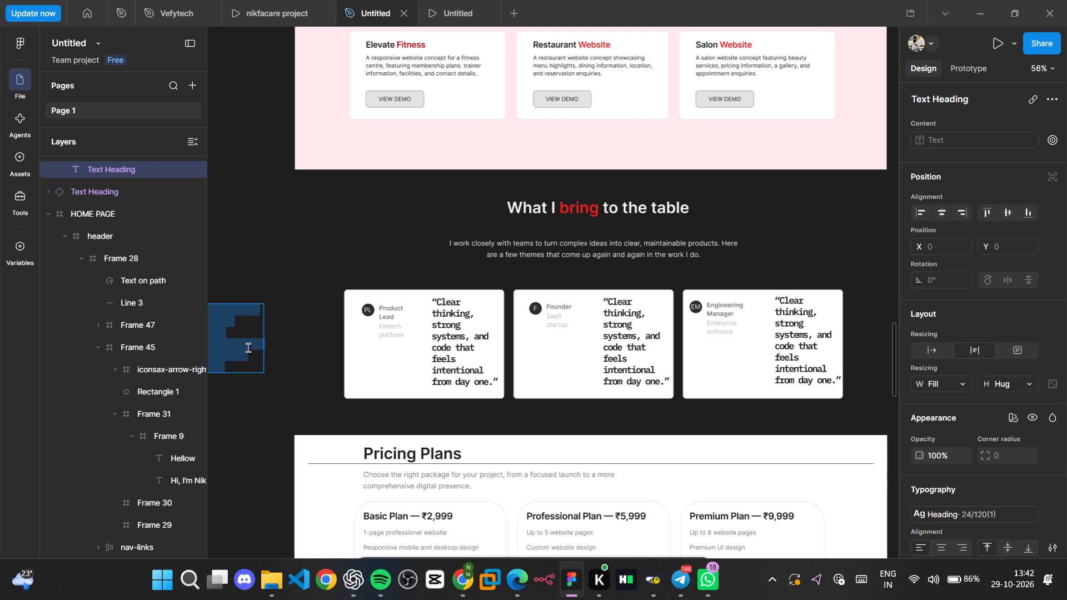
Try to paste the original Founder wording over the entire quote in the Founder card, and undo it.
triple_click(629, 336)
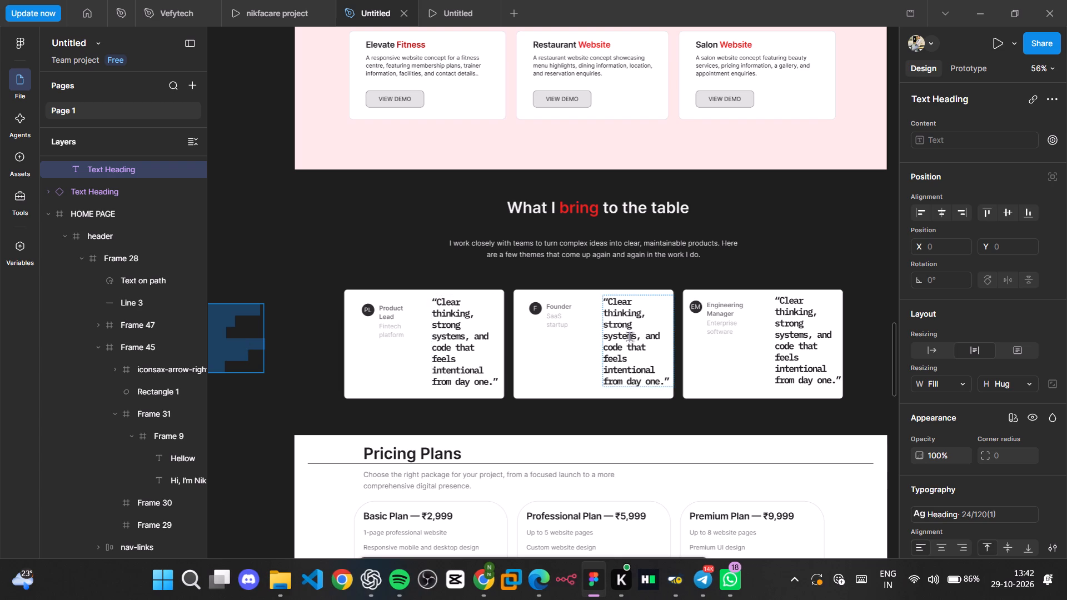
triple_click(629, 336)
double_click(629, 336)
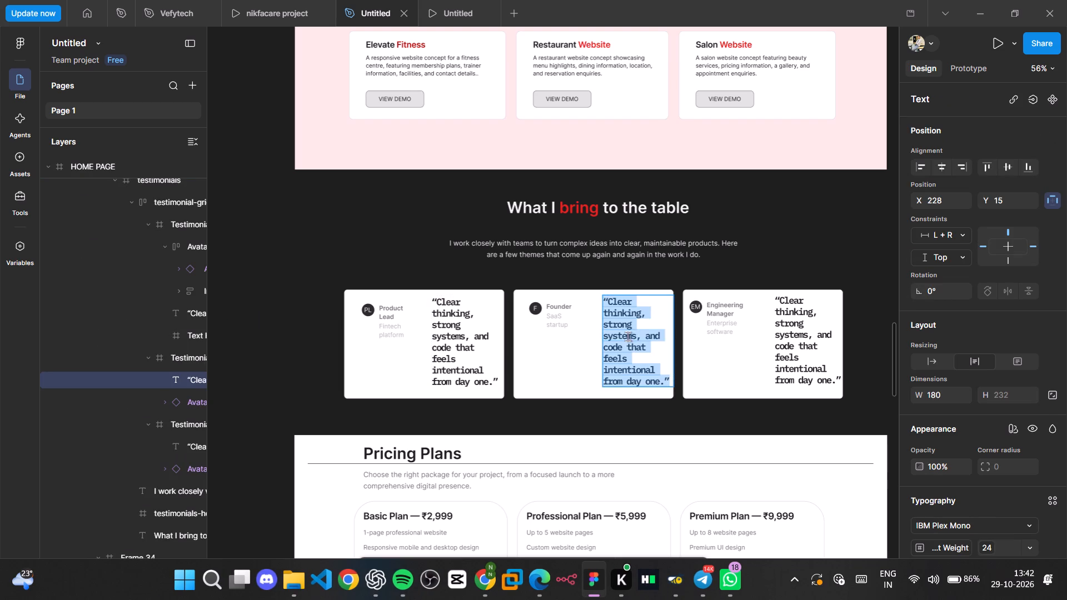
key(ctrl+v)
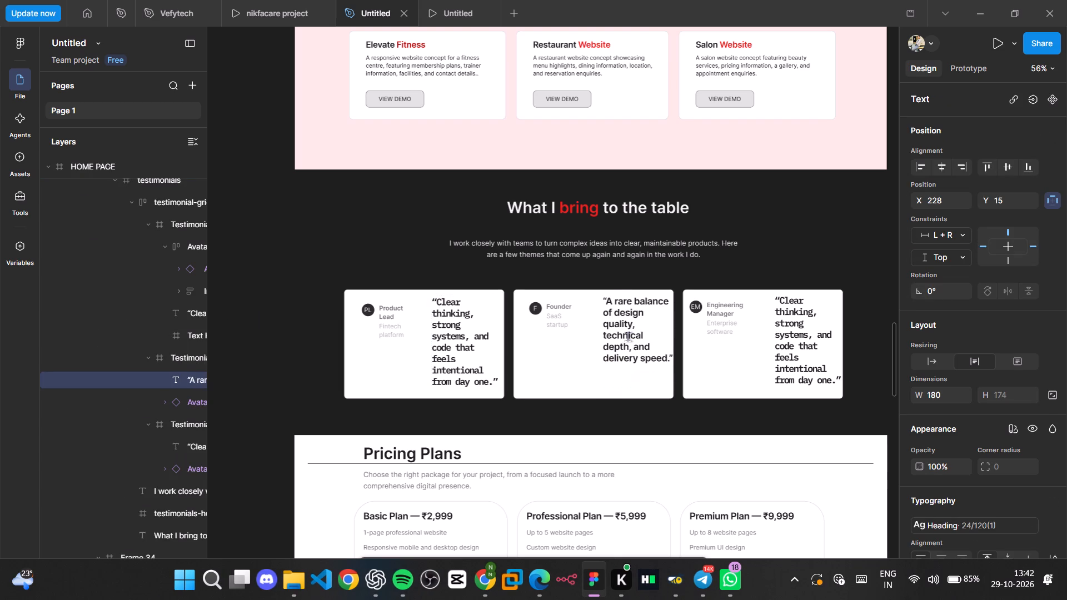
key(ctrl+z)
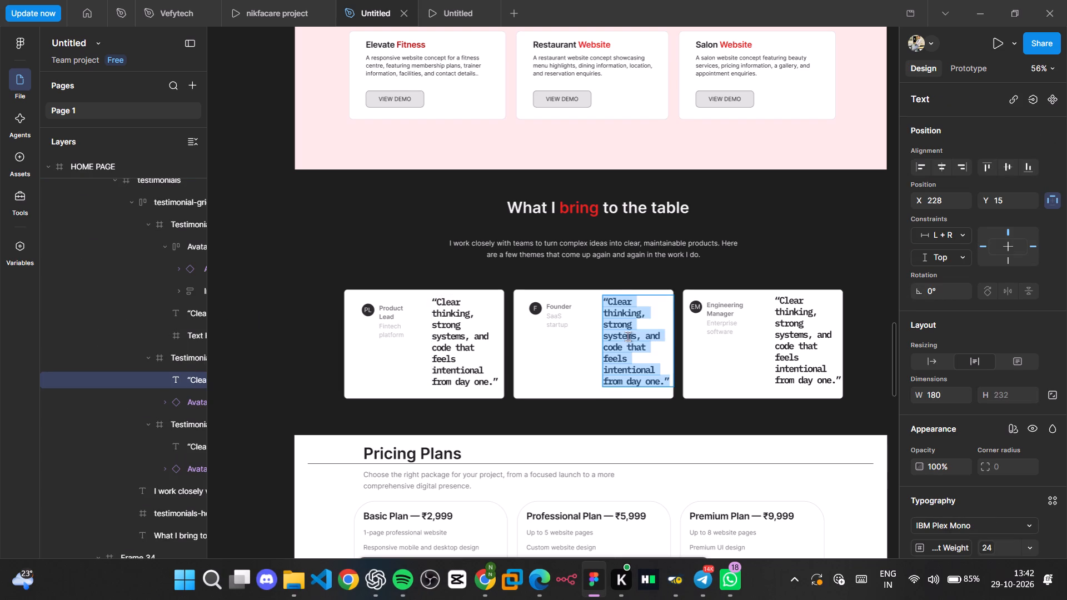
Replace the Founder card's quote with “A rare balance of design quality, technical depth, and delivery speed.”, keeping the IBM Plex Mono style.
click(619, 303)
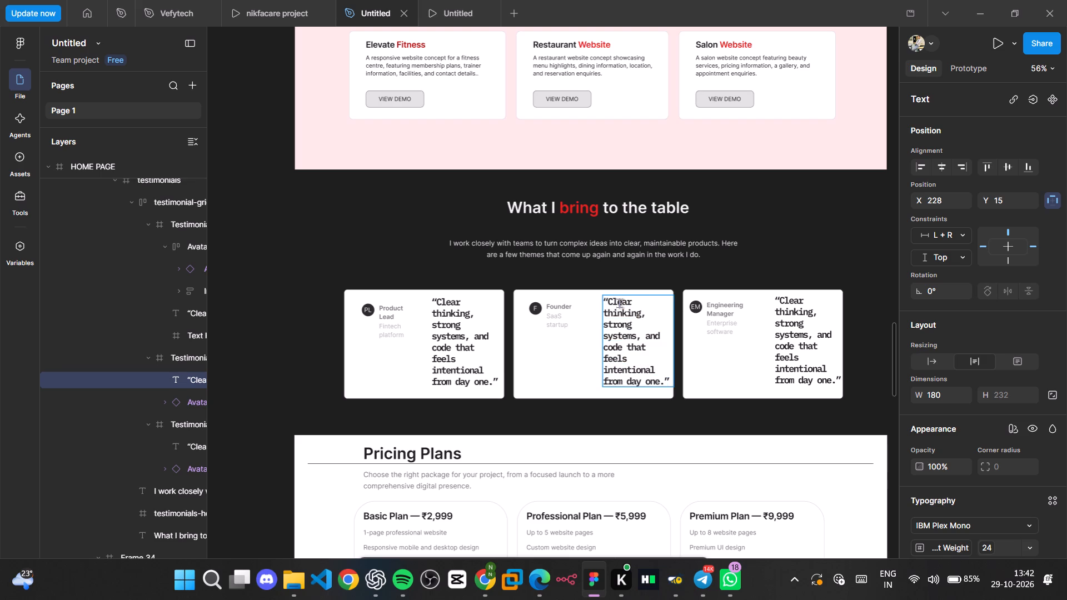
drag(619, 303, 680, 382)
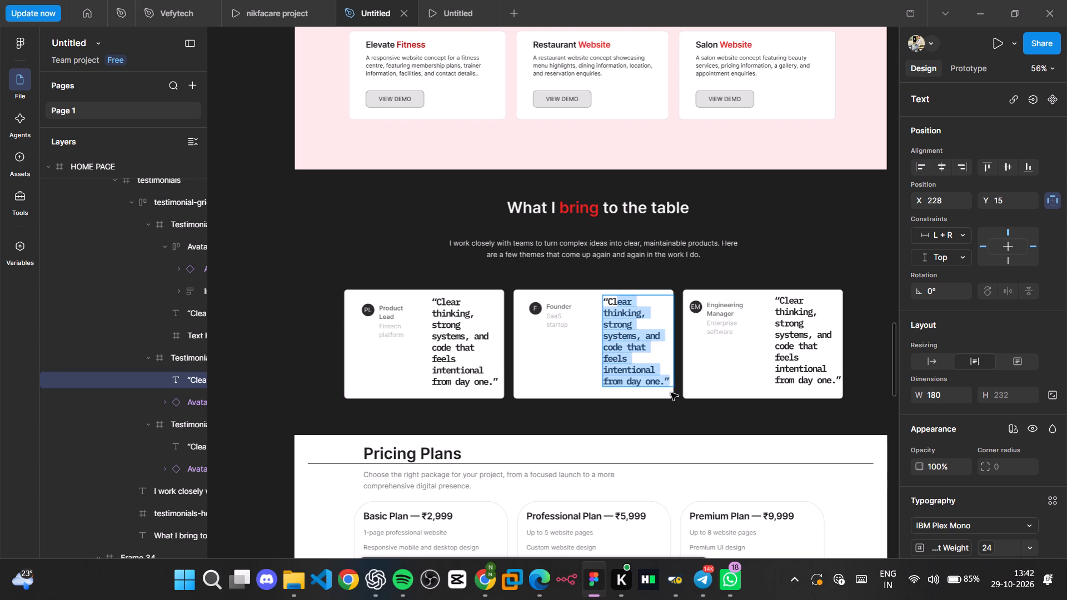
key(ctrl+v)
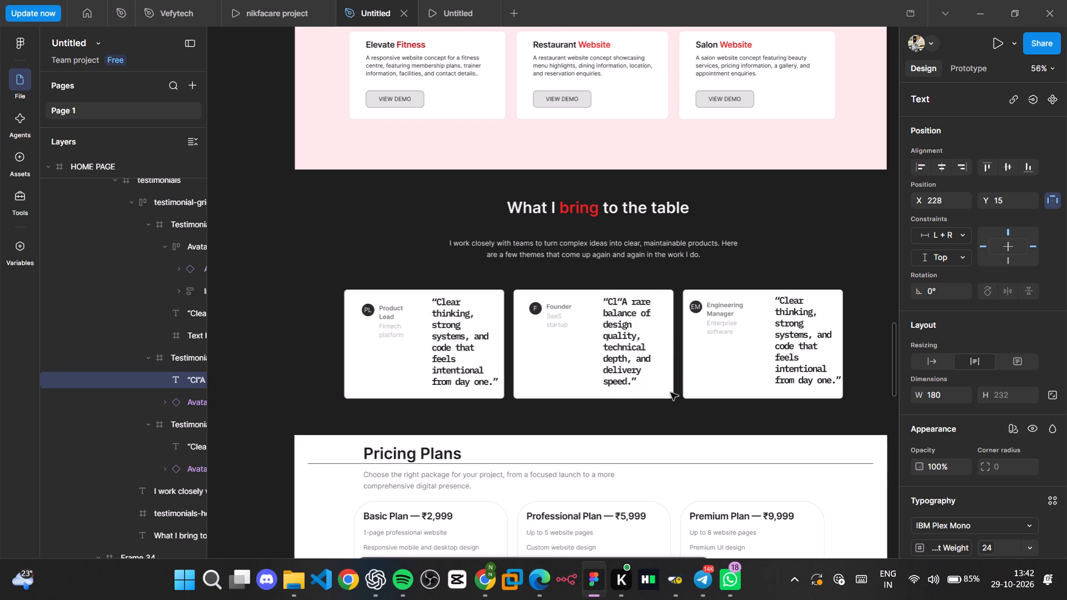
click(619, 301)
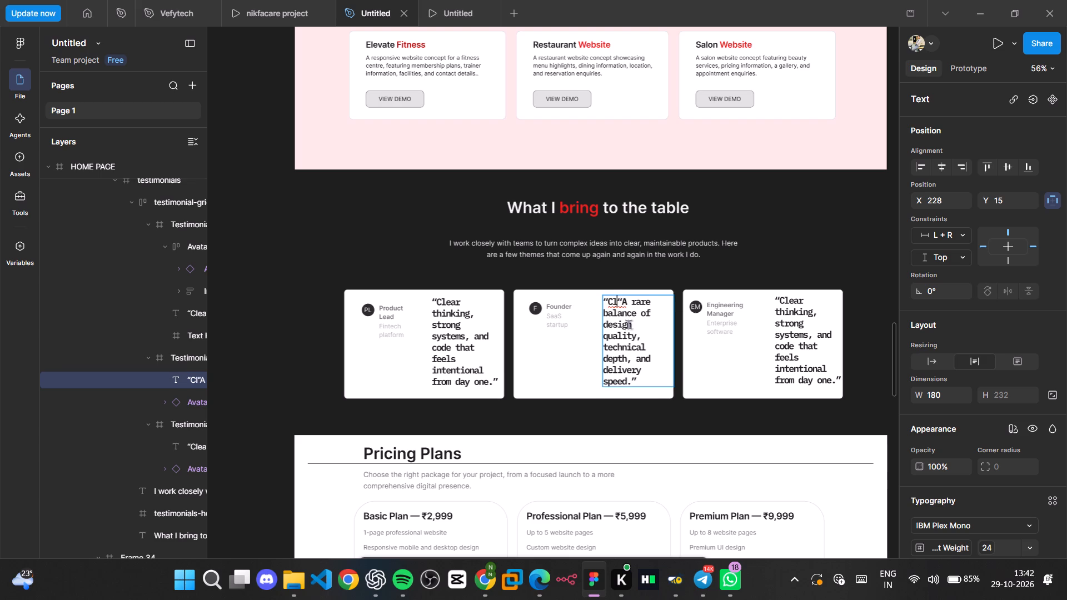
key(BackSpace)
key(BackSpace)
key(BackSpace)
key(BackSpace)
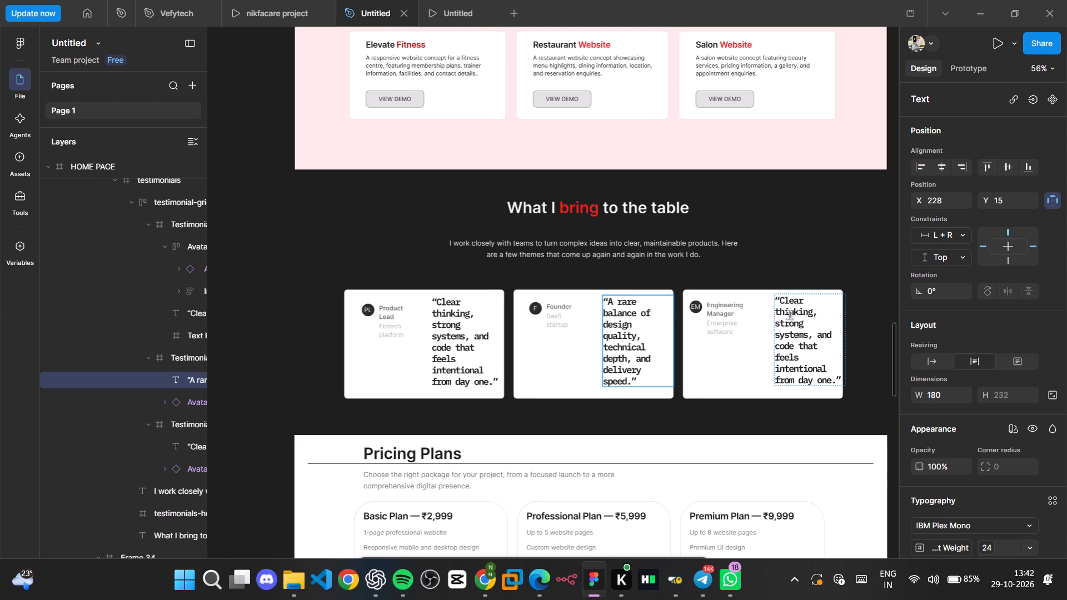
Replace the Engineering Manager card's quote with the parked original, “The work is always well-documented, accessible, and easy for the team to pick up later.”.
drag(789, 305, 803, 327)
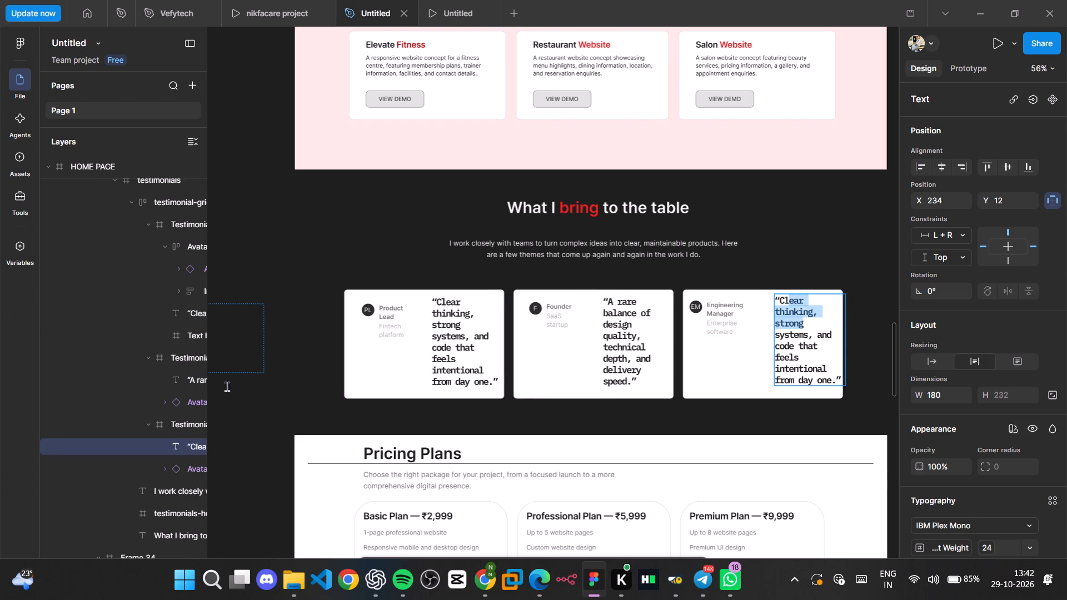
click(227, 491)
triple_click(230, 494)
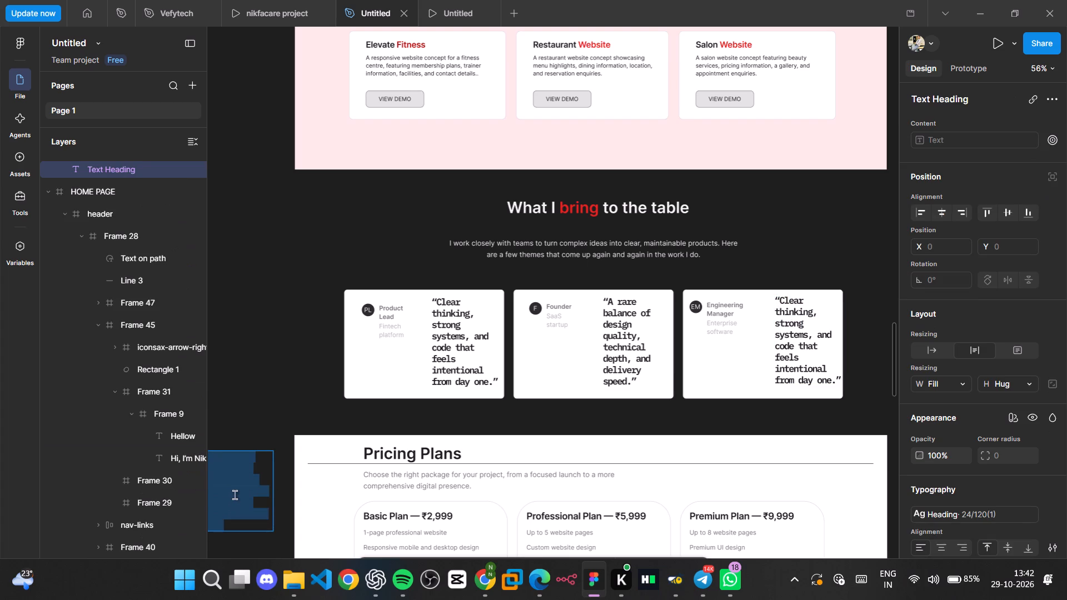
key(ctrl+c)
drag(785, 302, 825, 381)
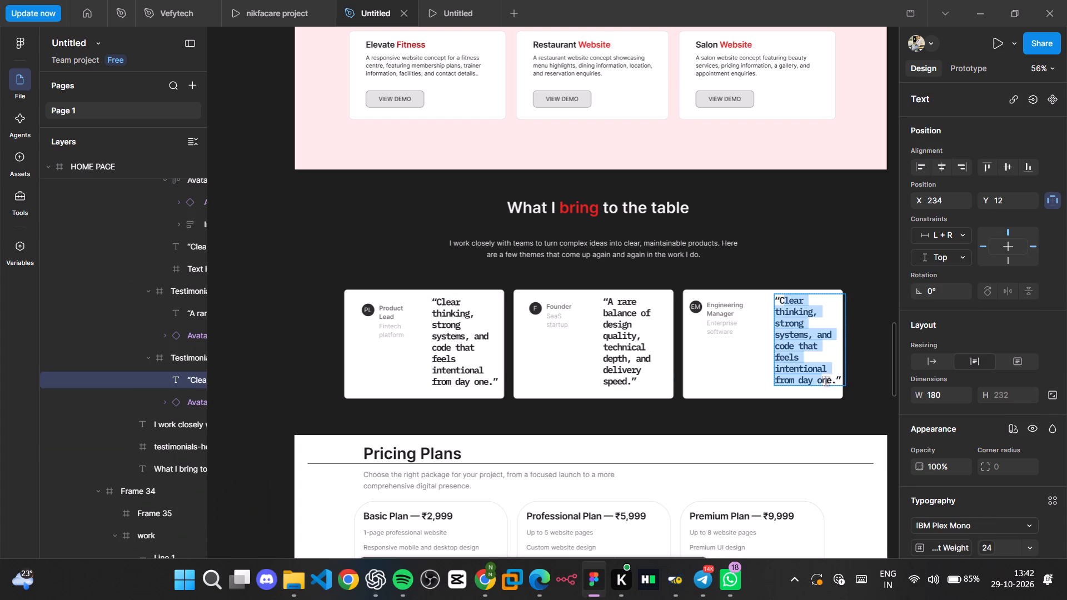
drag(825, 381, 844, 381)
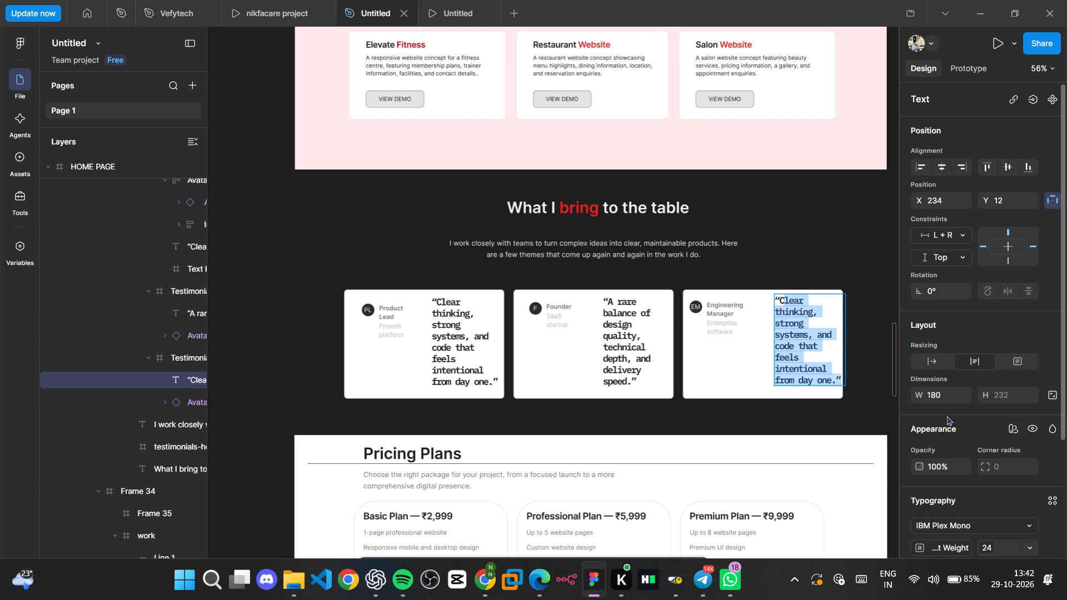
key(ctrl+v)
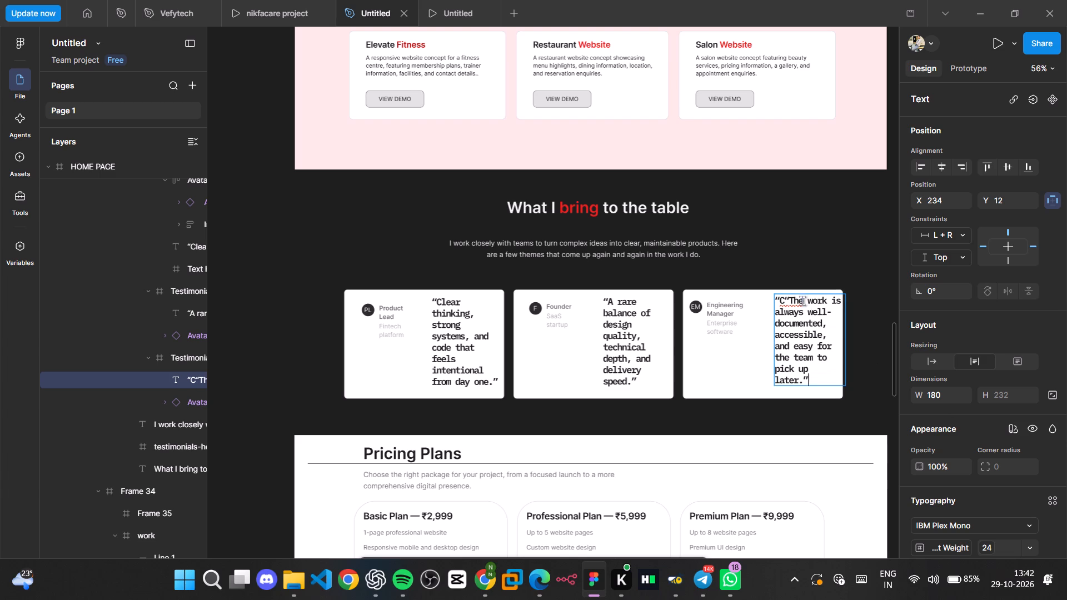
click(787, 303)
key(Left)
key(BackSpace)
key(BackSpace)
key(BackSpace)
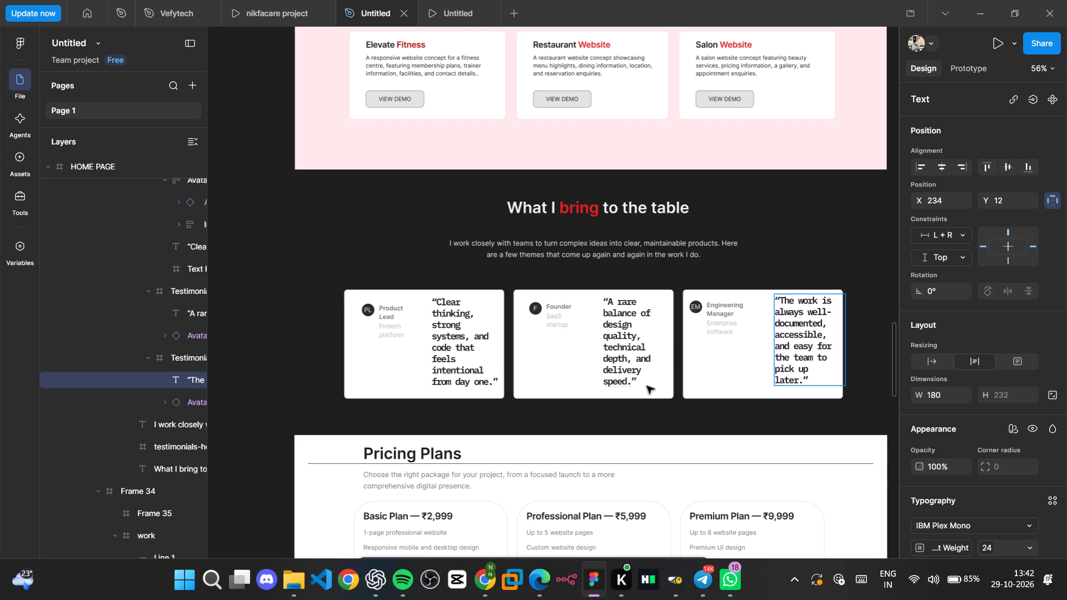
Select the leftover original Founder quote text on the canvas left of the page.
click(248, 354)
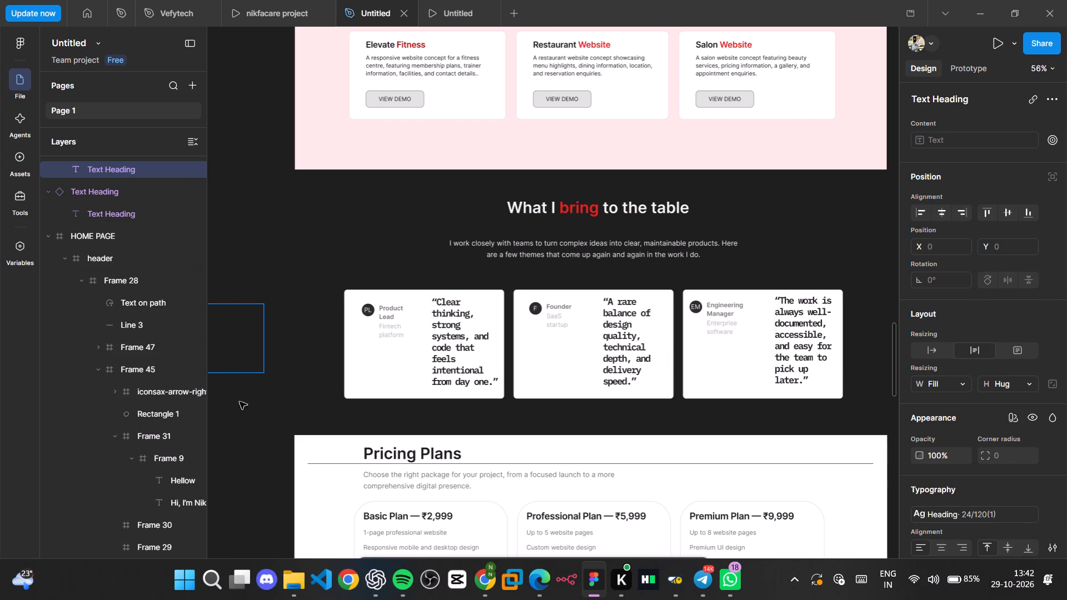